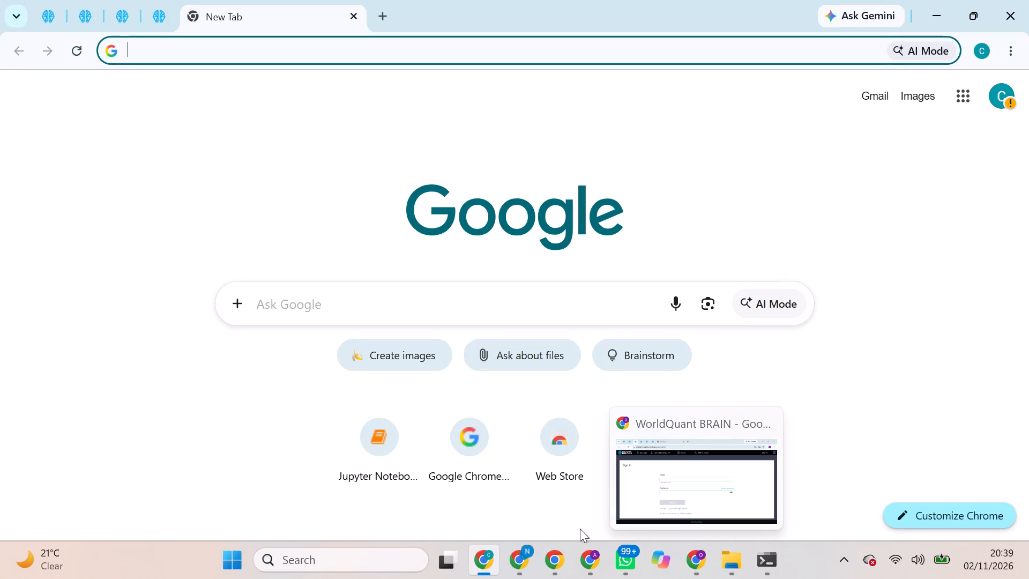
Switch to the BRAIN unsubmitted alphas window and compare the correlation sections of alphas P0oOeJg and xArdMKb.
click(518, 560)
scroll(580, 449, down, 1)
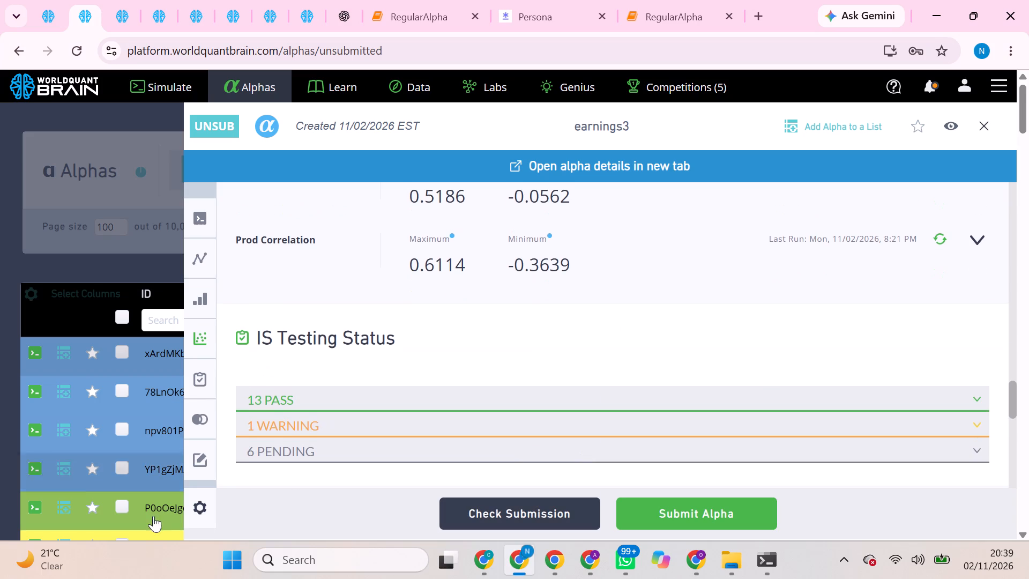
click(154, 511)
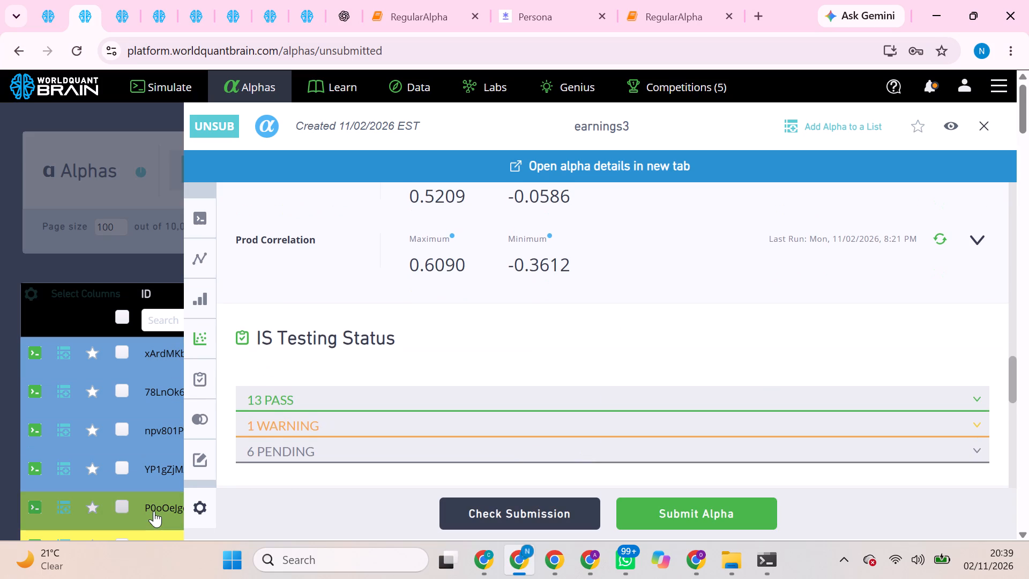
scroll(501, 414, up, 1)
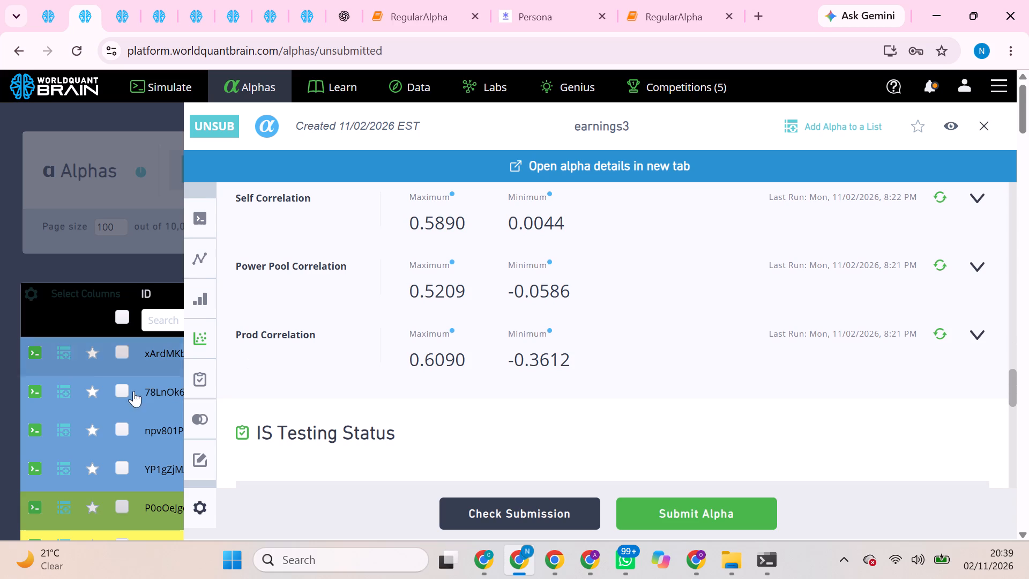
click(156, 354)
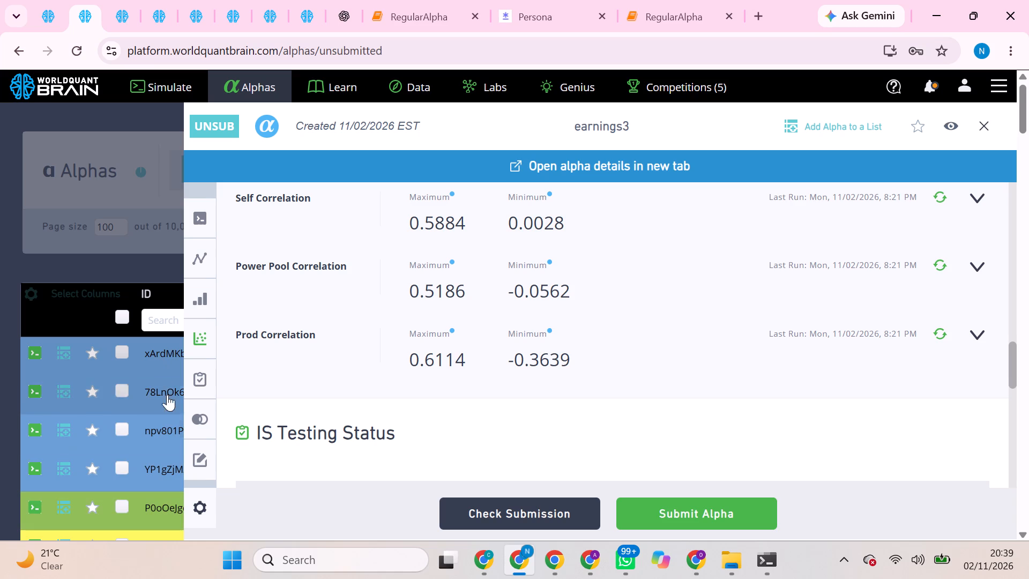
click(159, 503)
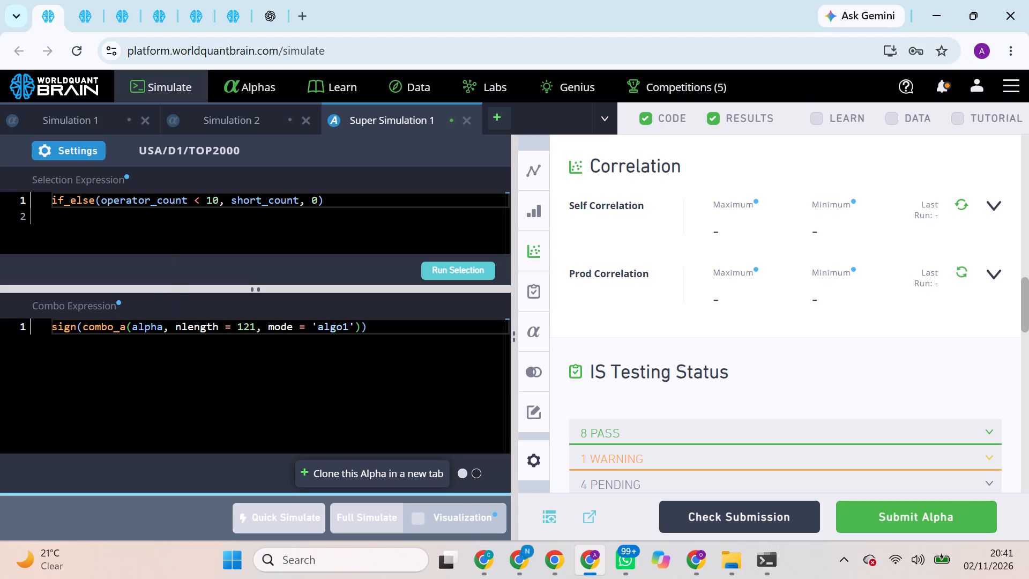
In Super Simulation 1's settings, set neutralization to Fast Factors, enter 0.08 as the truncation, and apply the settings.
click(79, 147)
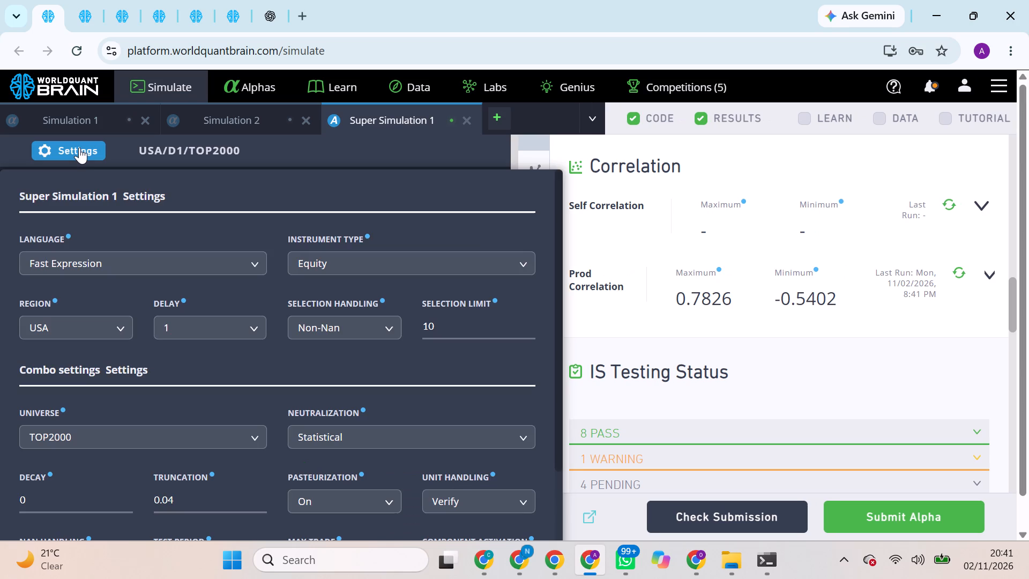
click(316, 430)
scroll(332, 512, down, 1)
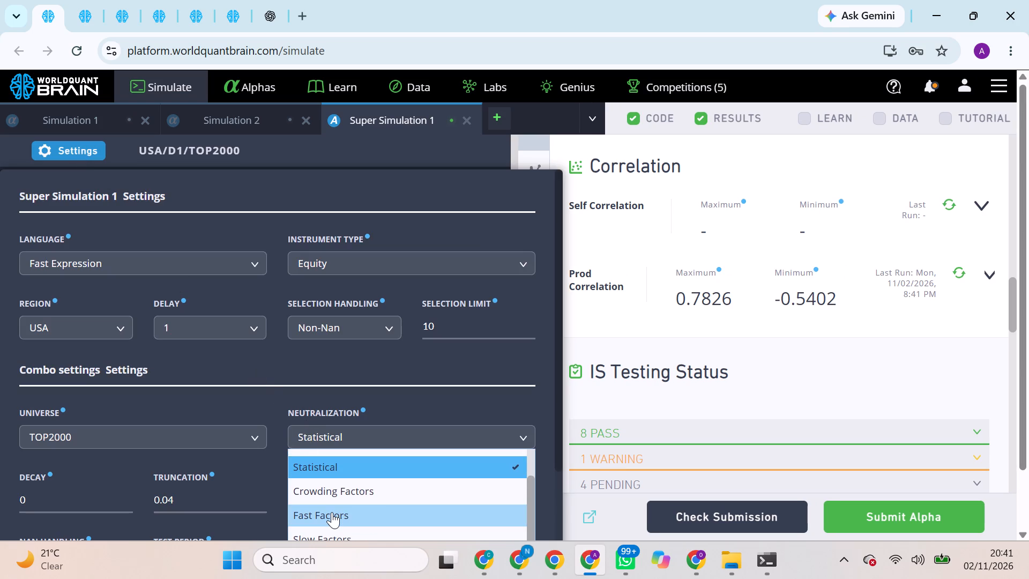
click(332, 512)
click(237, 491)
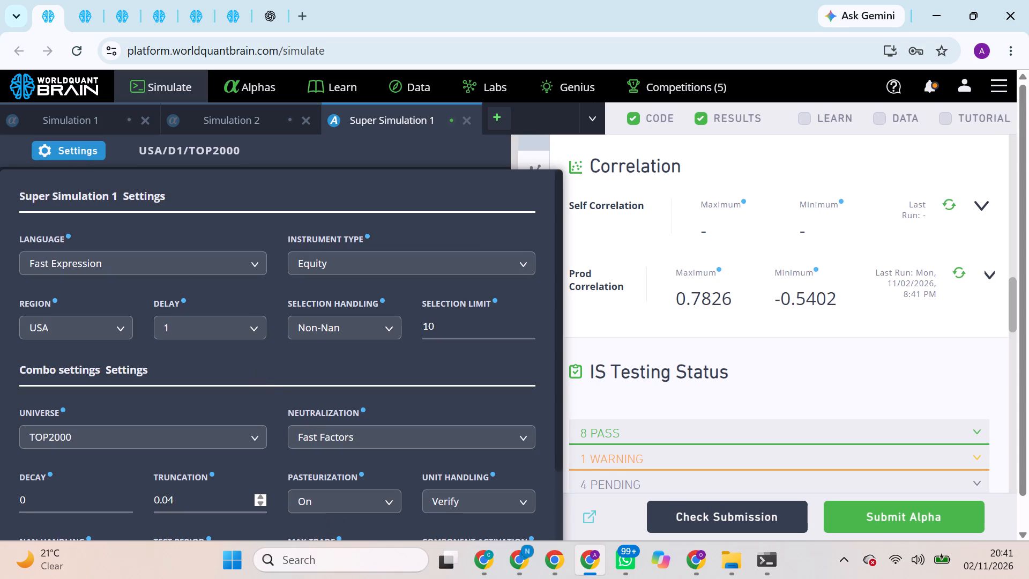
key(BackSpace)
key(8)
scroll(199, 497, down, 3)
scroll(228, 448, down, 3)
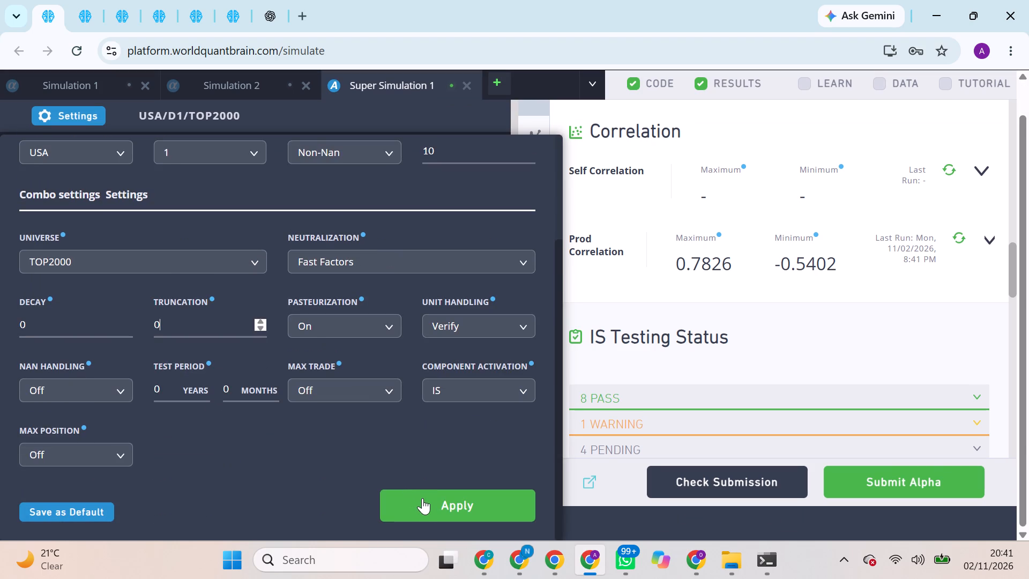
click(423, 502)
Set nlength to 89 in Super Simulation 1's combo expression, rerun the selection and start the full simulation.
click(441, 265)
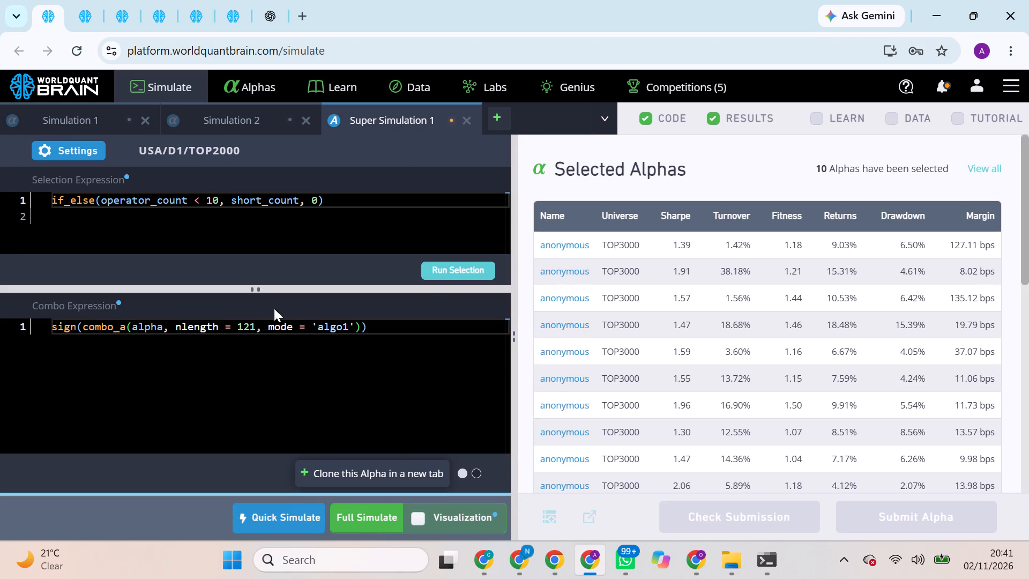
double_click(255, 318)
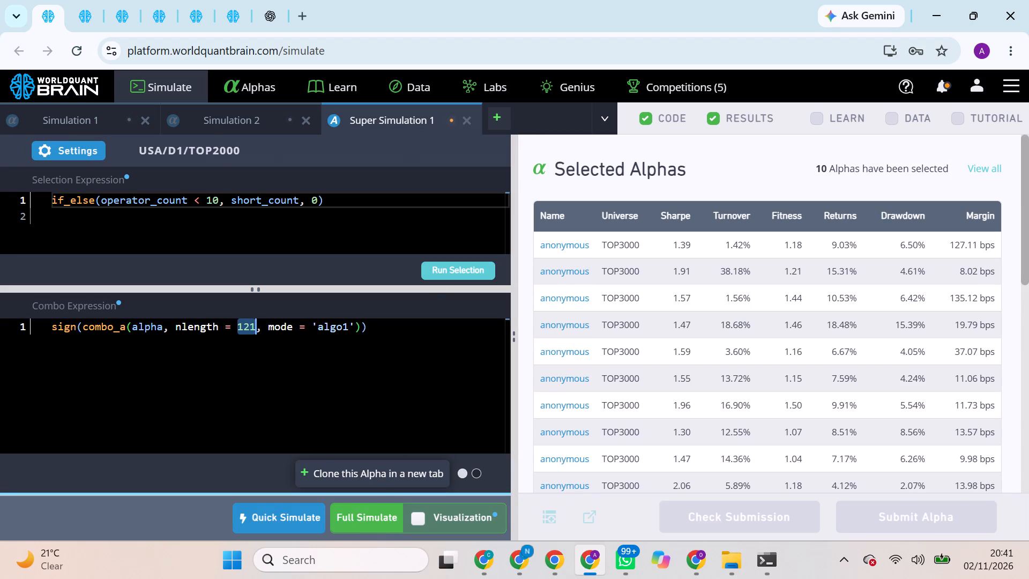
text(89)
click(452, 276)
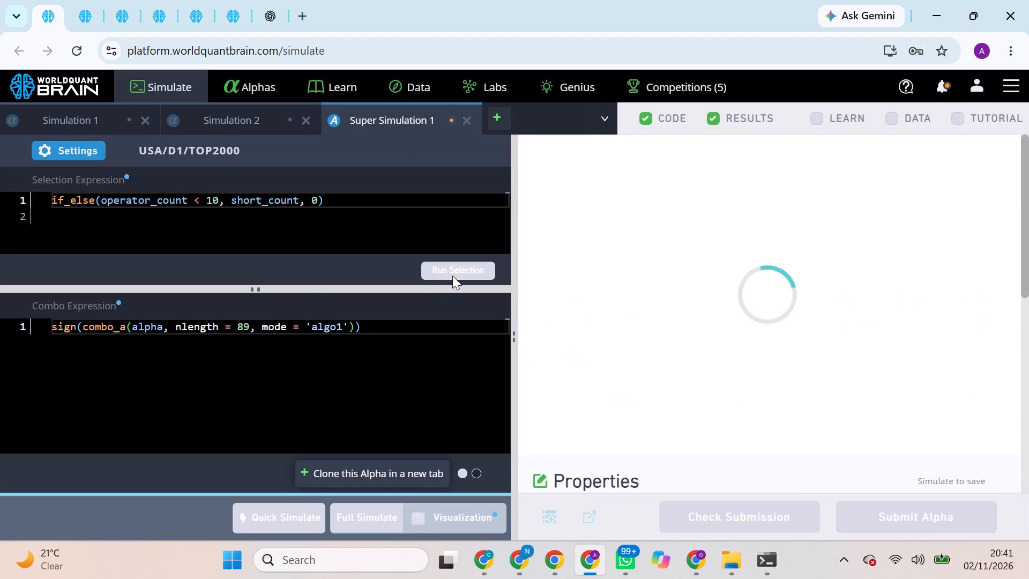
click(371, 515)
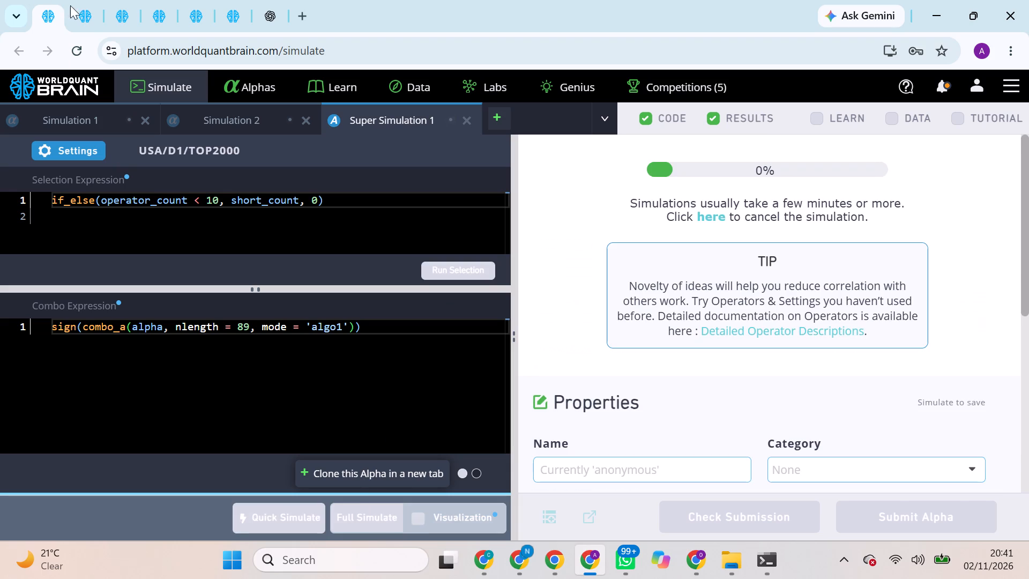
For the Simulation 3 alpha using predicted_surprise_pct_fy1_earnings_7, dismiss the tutorial checks and run the Prod, Power Pool and Self Correlation checks.
click(79, 8)
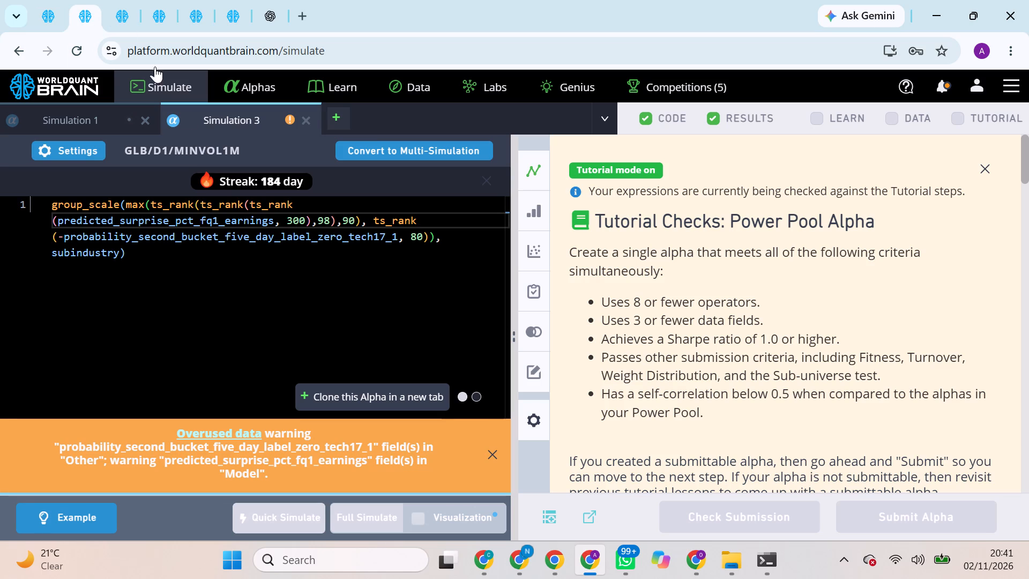
click(115, 3)
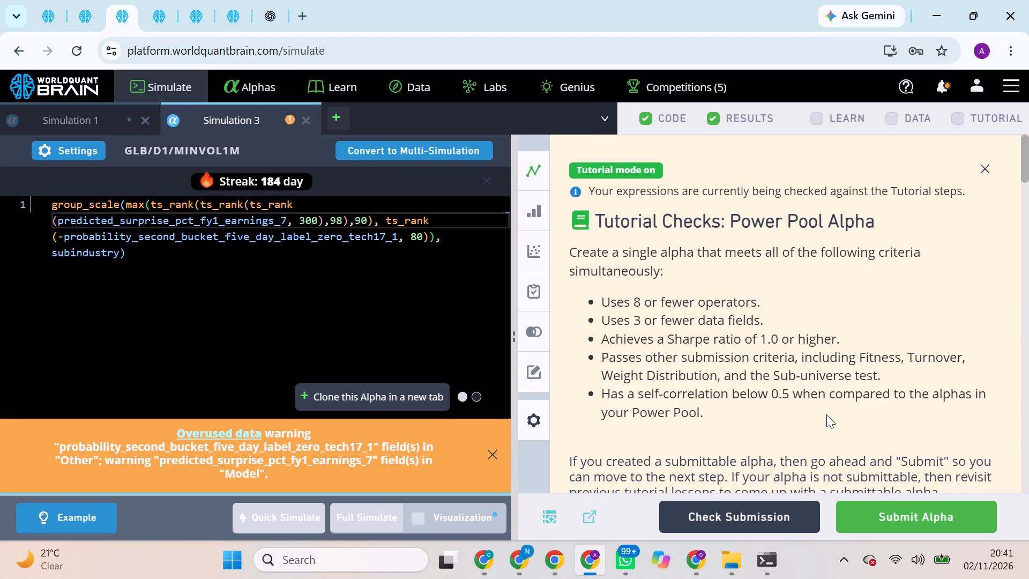
click(988, 168)
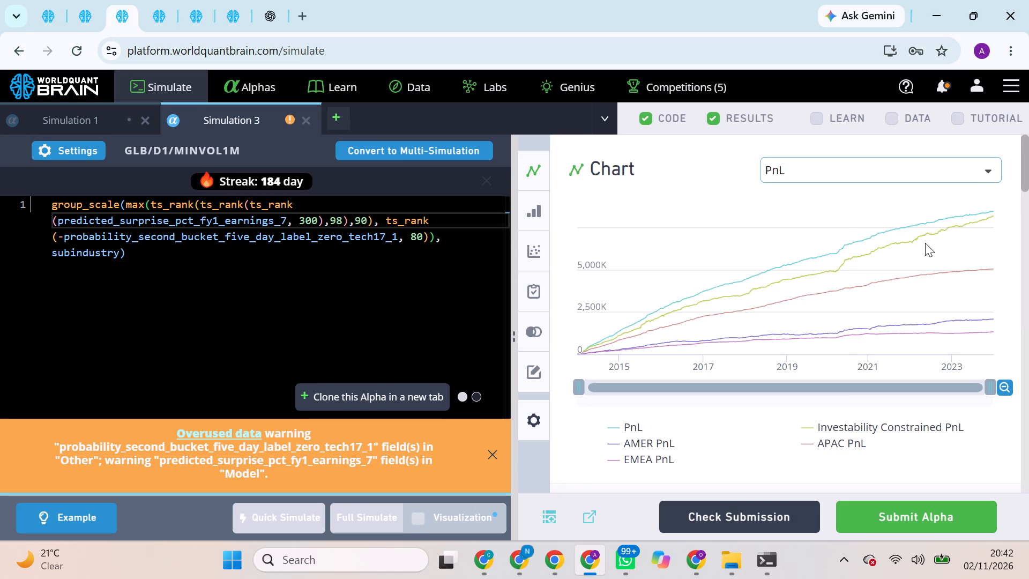
scroll(841, 340, down, 6)
scroll(841, 340, up, 1)
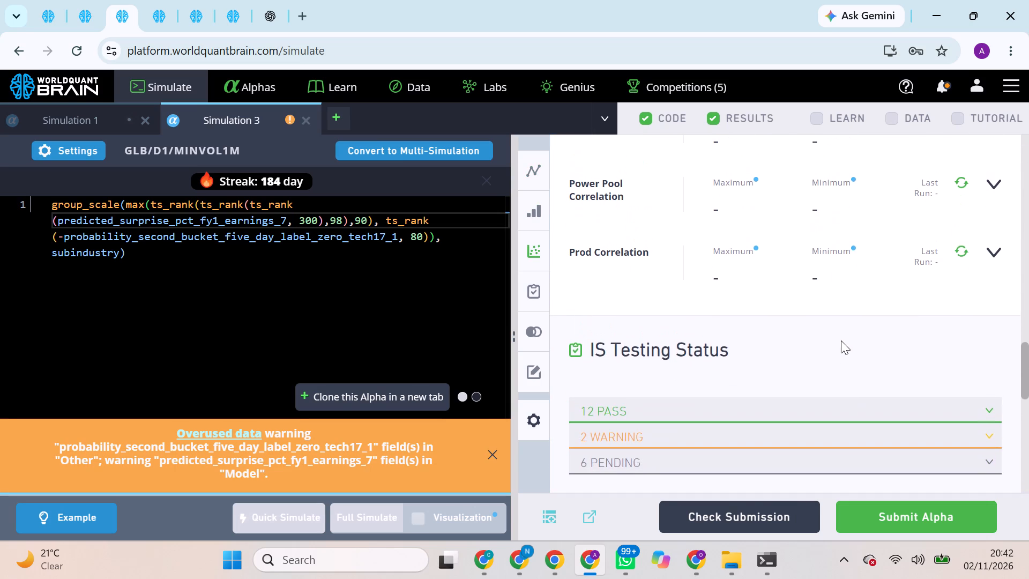
click(964, 250)
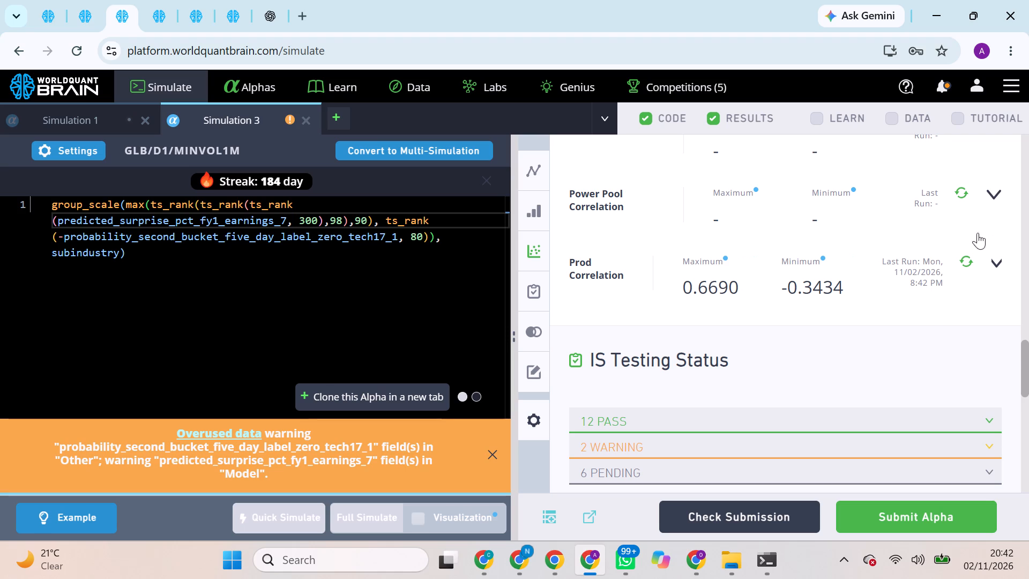
click(962, 193)
scroll(962, 193, up, 1)
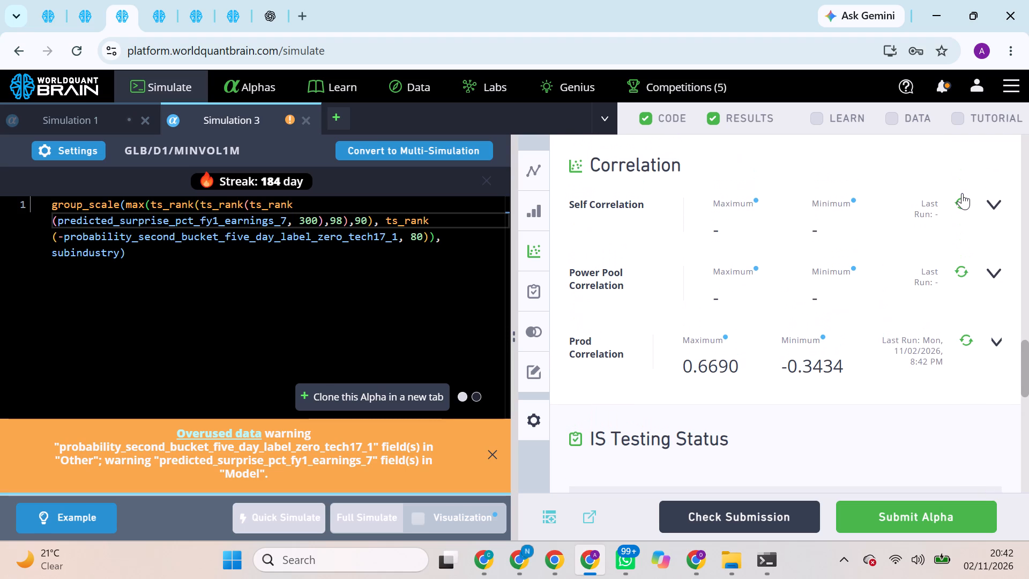
click(960, 199)
click(960, 201)
scroll(922, 283, down, 2)
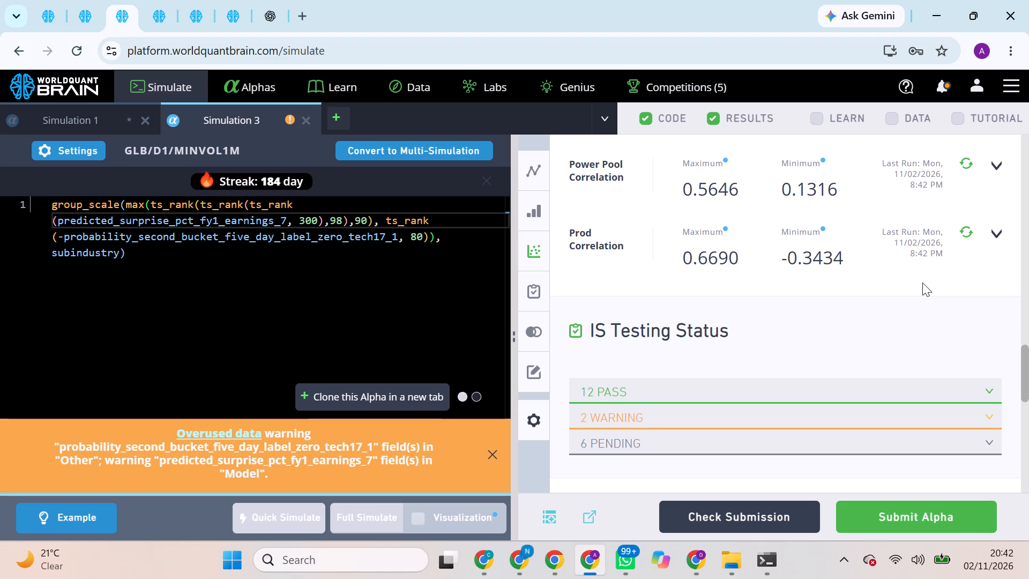
scroll(922, 283, up, 1)
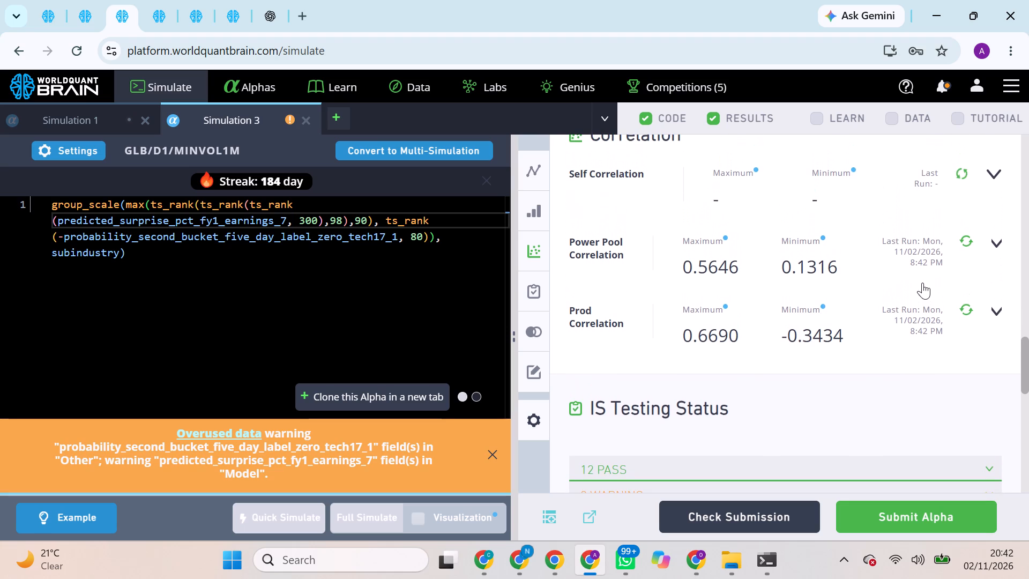
scroll(922, 283, up, 1)
Expand the Performance Comparison for this alpha and examine its aggregate data after submission.
scroll(922, 283, down, 2)
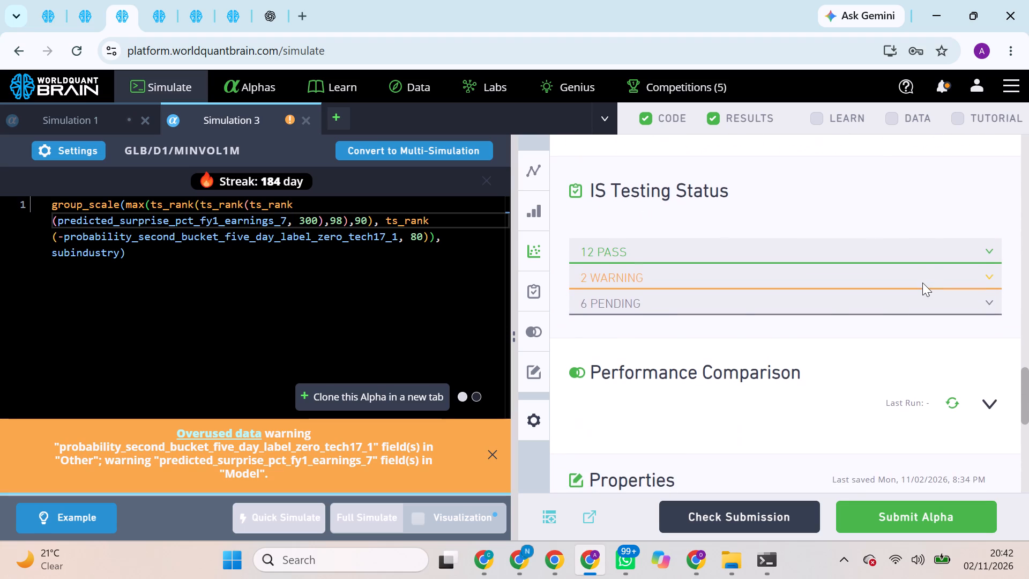
click(987, 397)
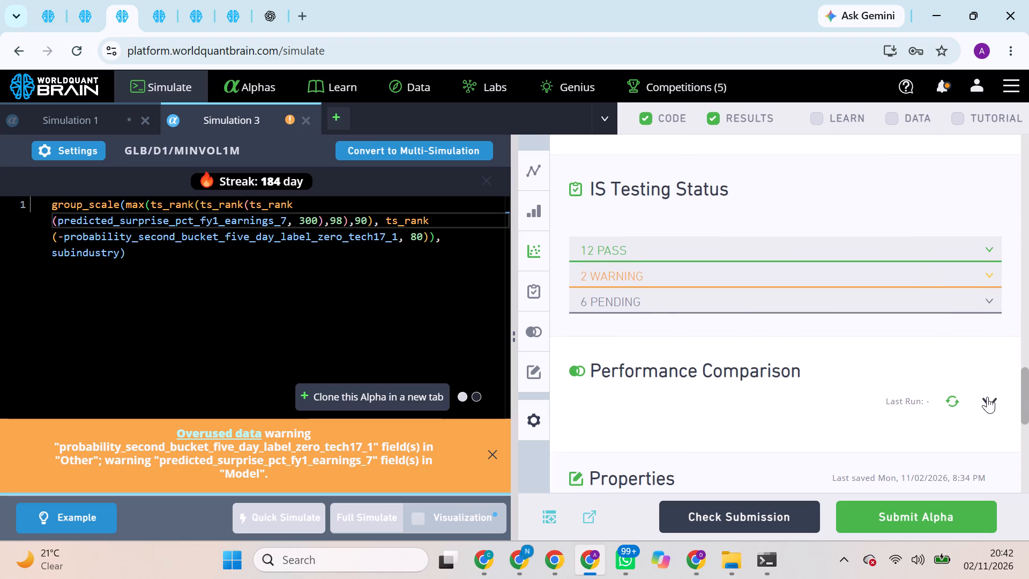
scroll(985, 402, down, 1)
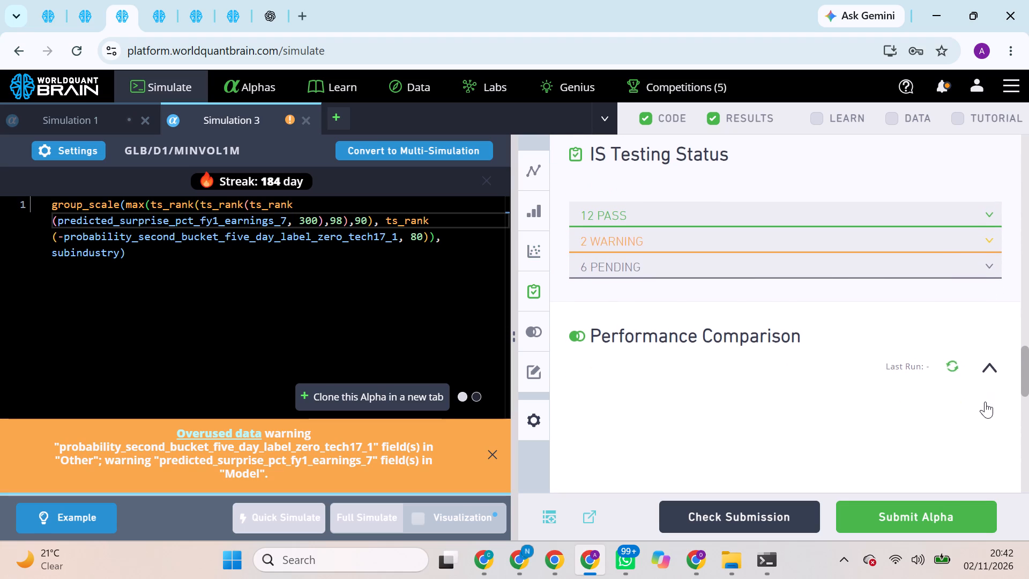
scroll(985, 402, down, 5)
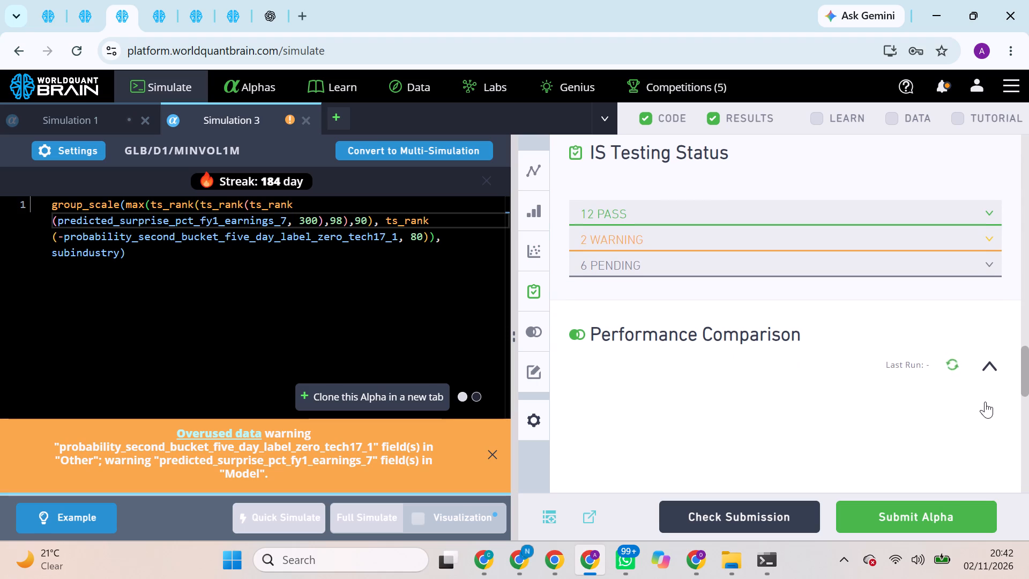
scroll(985, 402, down, 2)
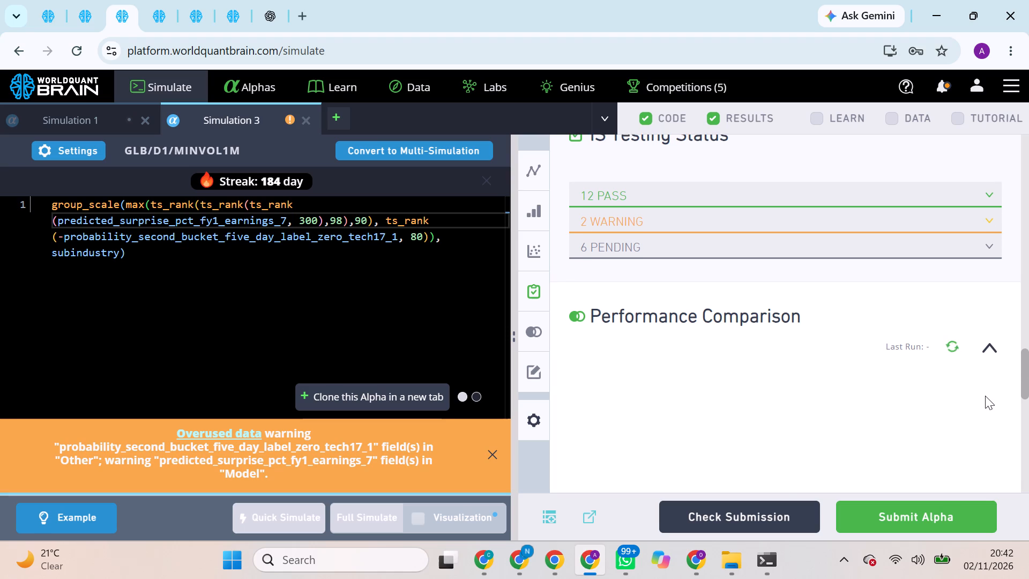
scroll(985, 396, down, 1)
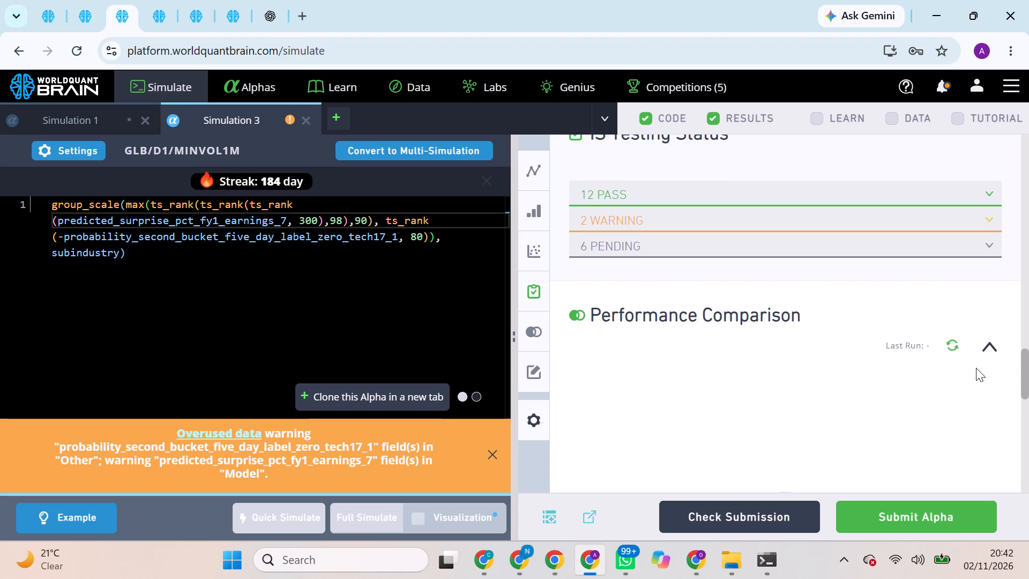
scroll(983, 351, down, 1)
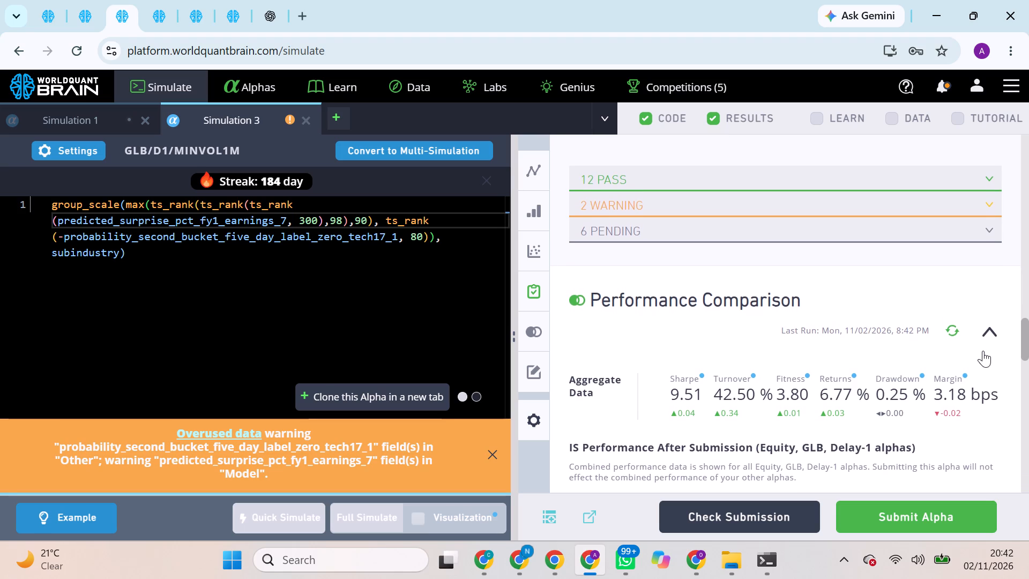
scroll(983, 351, down, 1)
scroll(936, 394, down, 1)
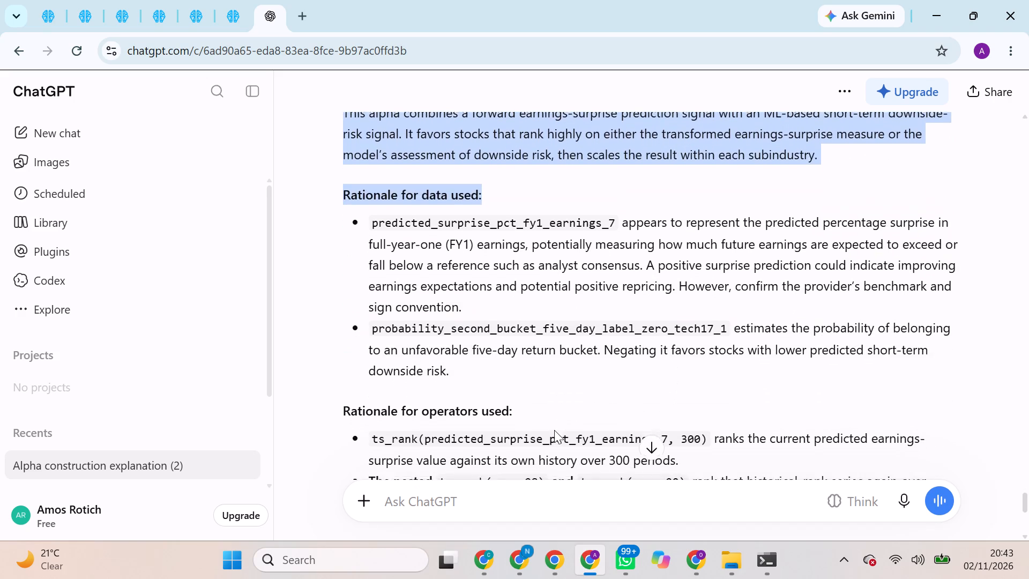
drag(554, 430, 594, 308)
scroll(610, 477, down, 1)
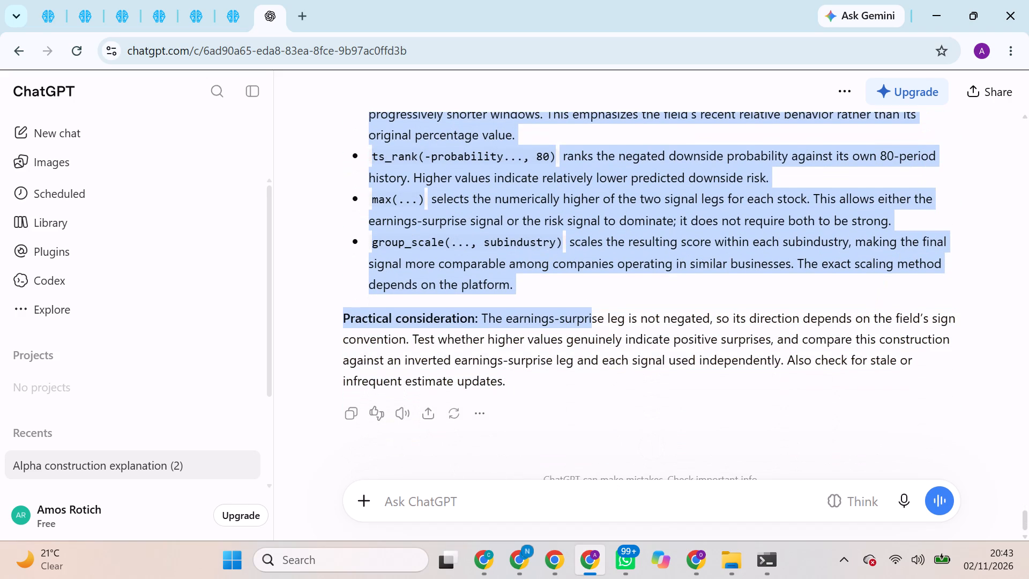
drag(594, 308, 585, 293)
key(ctrl+c)
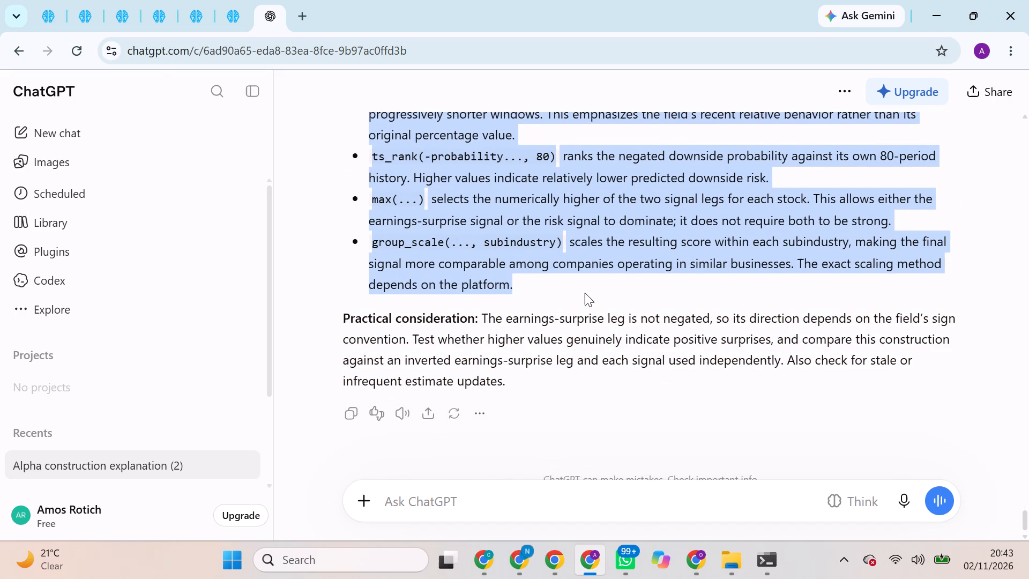
Return to the WorldQuant BRAIN alpha whose expression was copied, paste the copied text as its description, and submit the alpha.
click(86, 8)
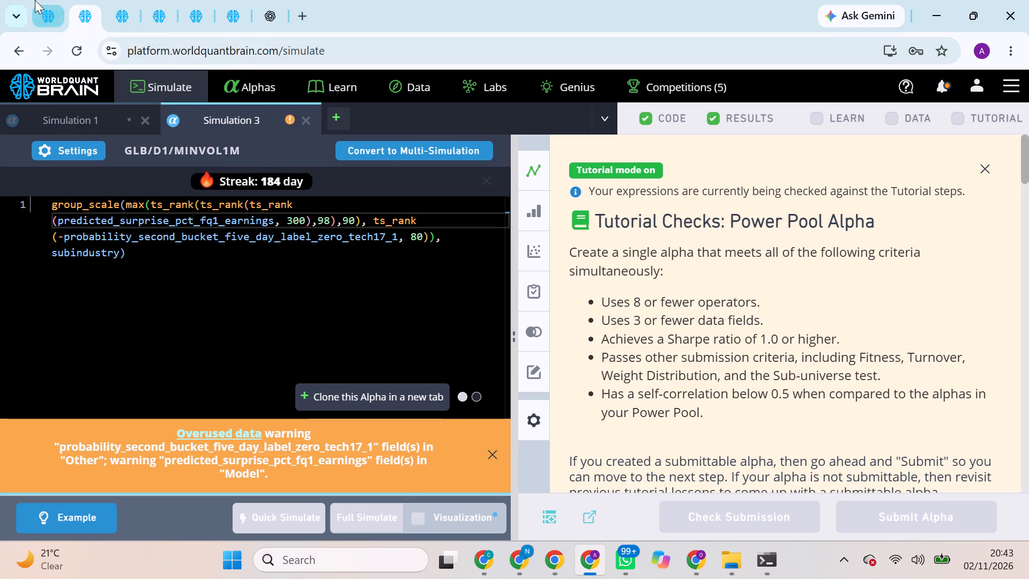
click(35, 0)
click(84, 0)
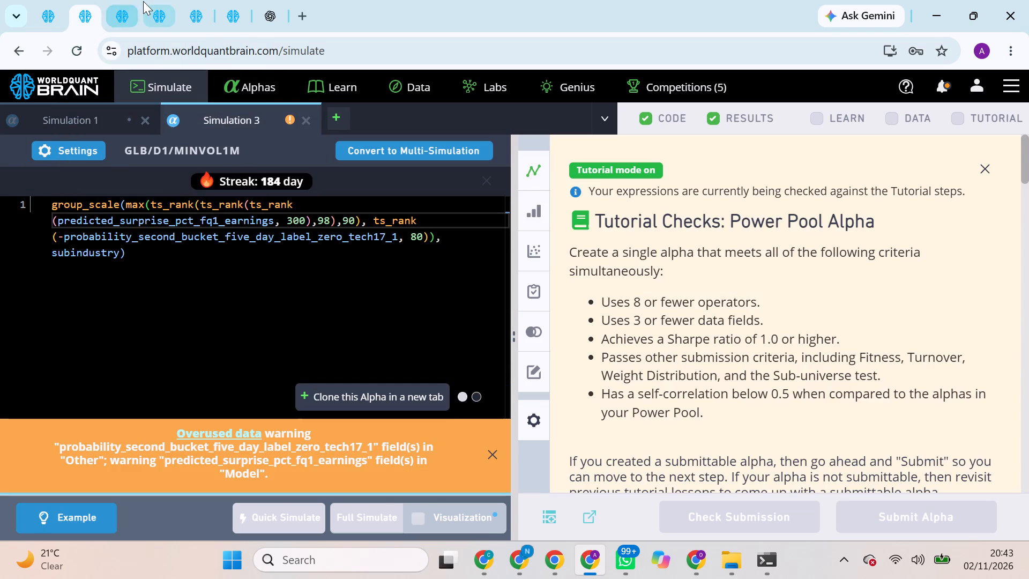
click(143, 1)
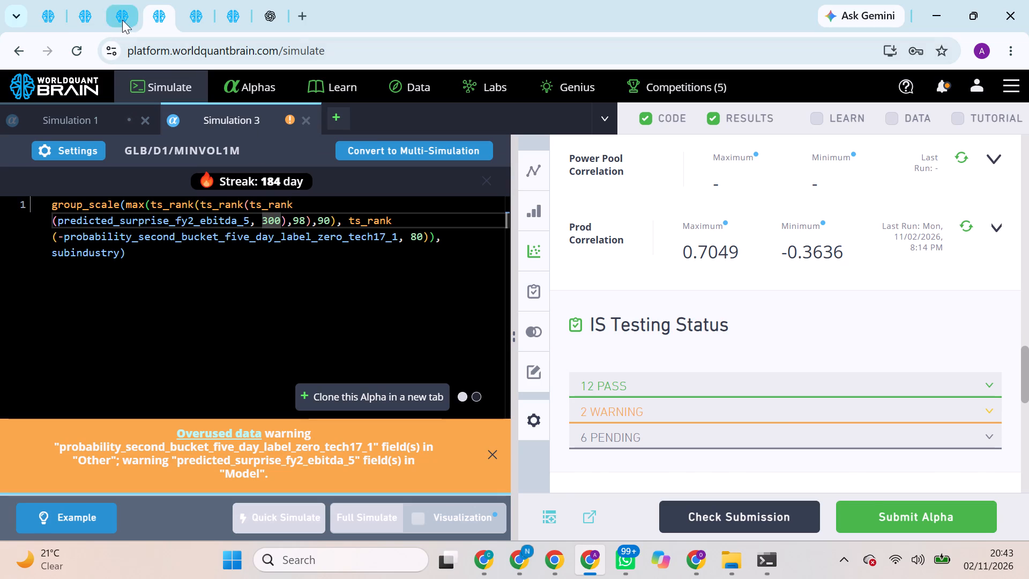
click(122, 20)
scroll(572, 303, down, 1)
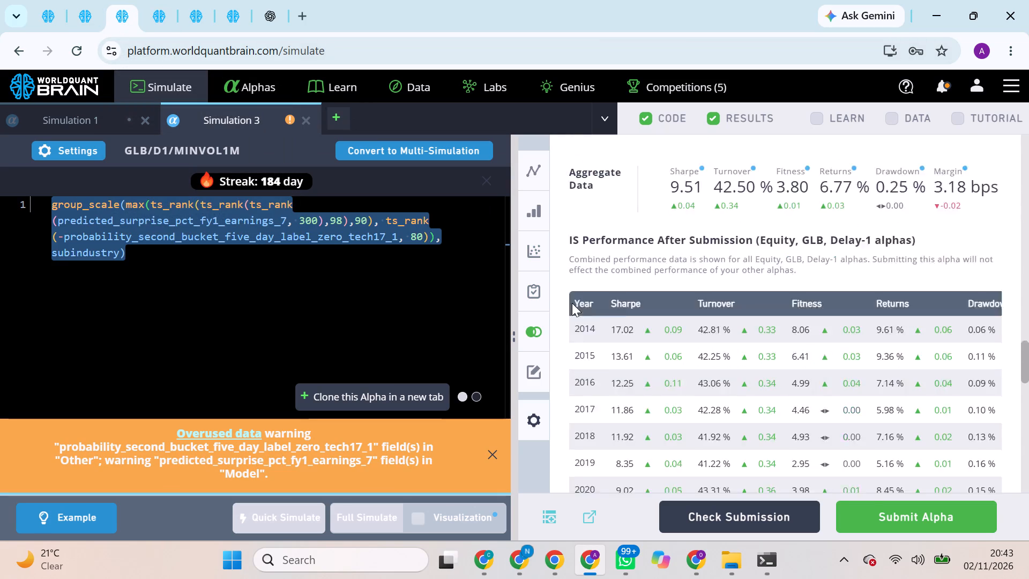
scroll(572, 303, down, 3)
click(585, 425)
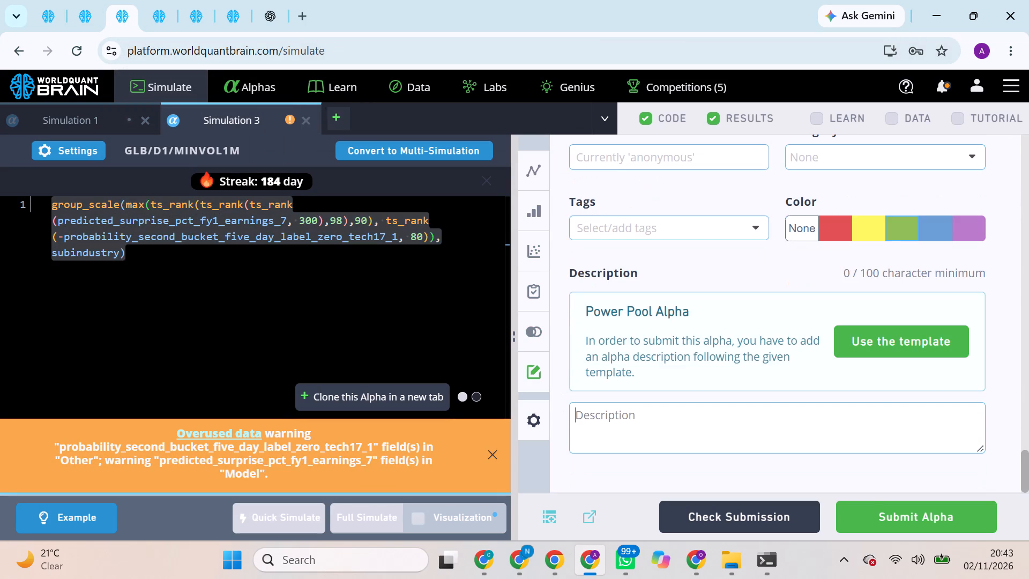
key(ctrl+v)
click(881, 516)
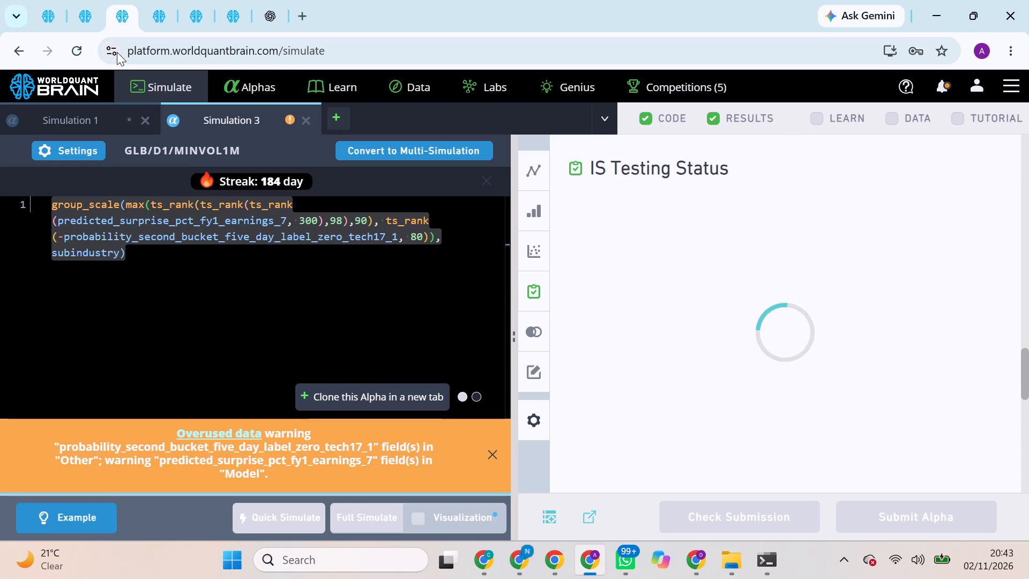
In the fifth browser tab's Simulation 3, dismiss the tutorial checks and run the Prod, Power Pool and Self Correlation checks.
click(150, 13)
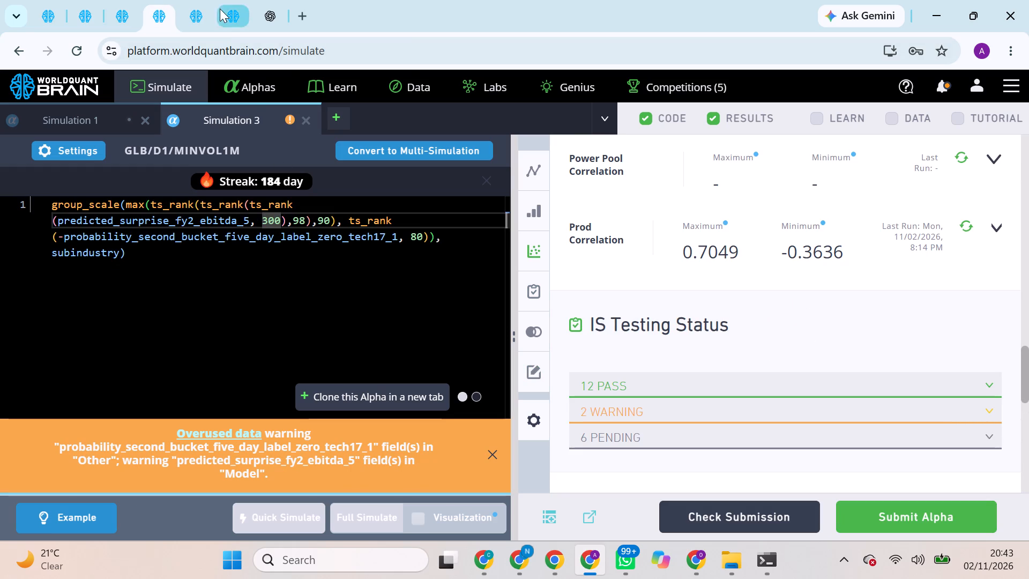
click(198, 0)
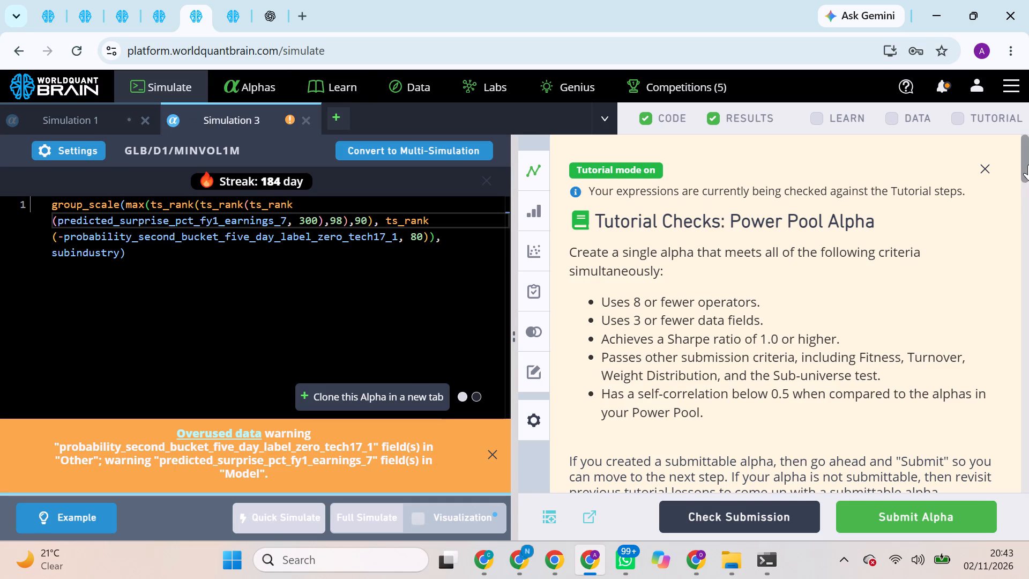
click(989, 166)
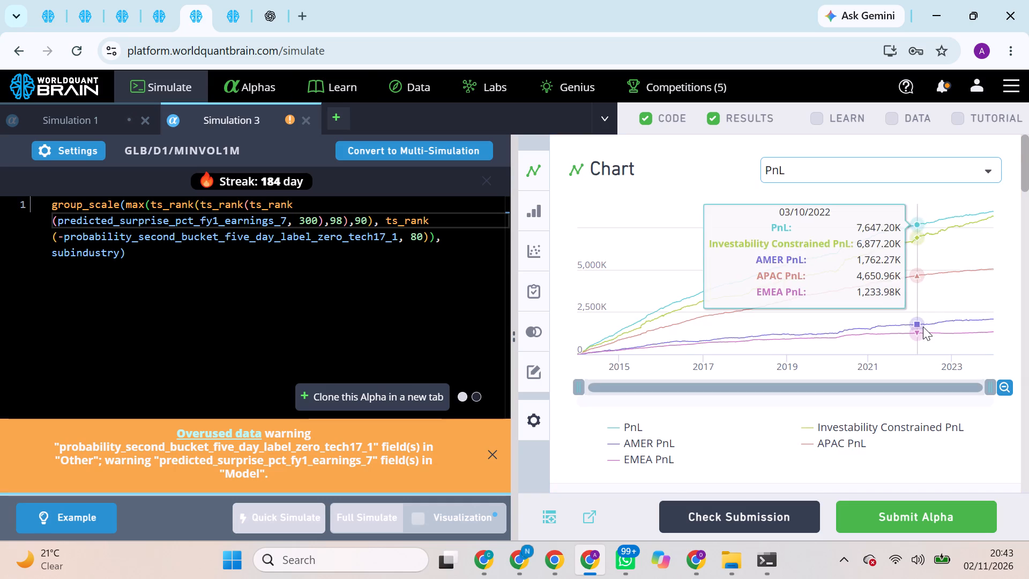
scroll(923, 326, down, 5)
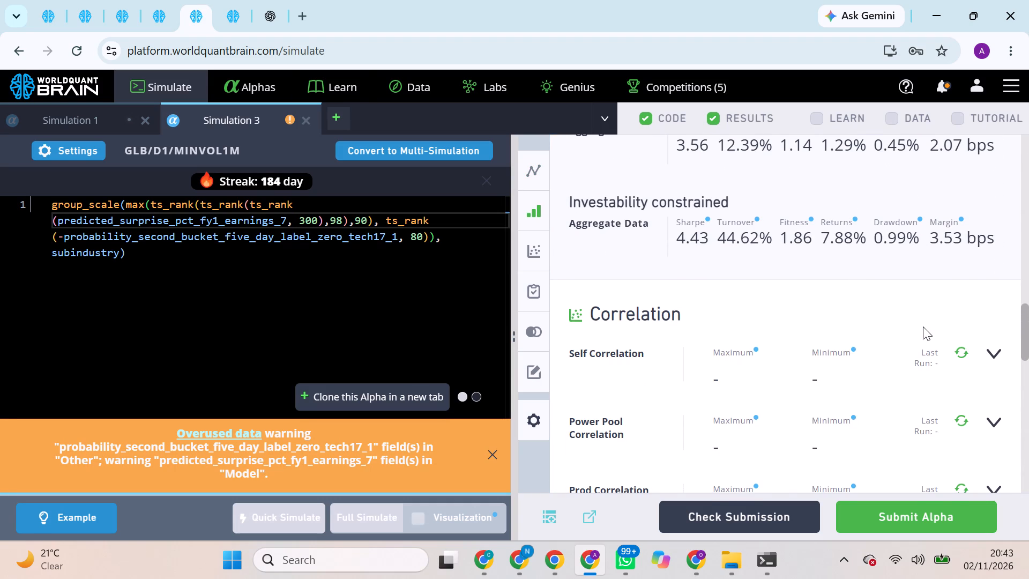
scroll(986, 403, down, 1)
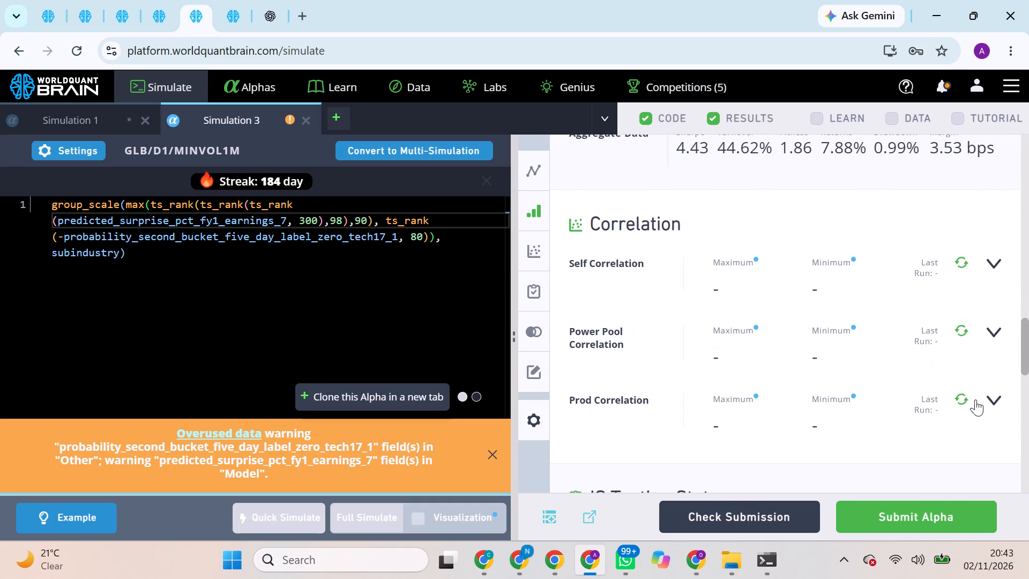
click(971, 396)
click(967, 397)
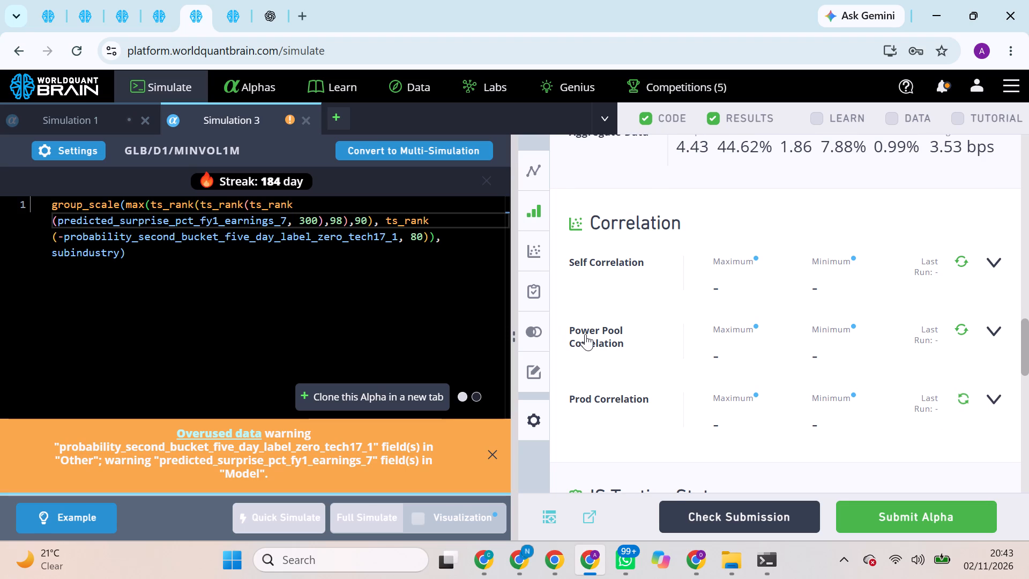
click(965, 330)
click(965, 257)
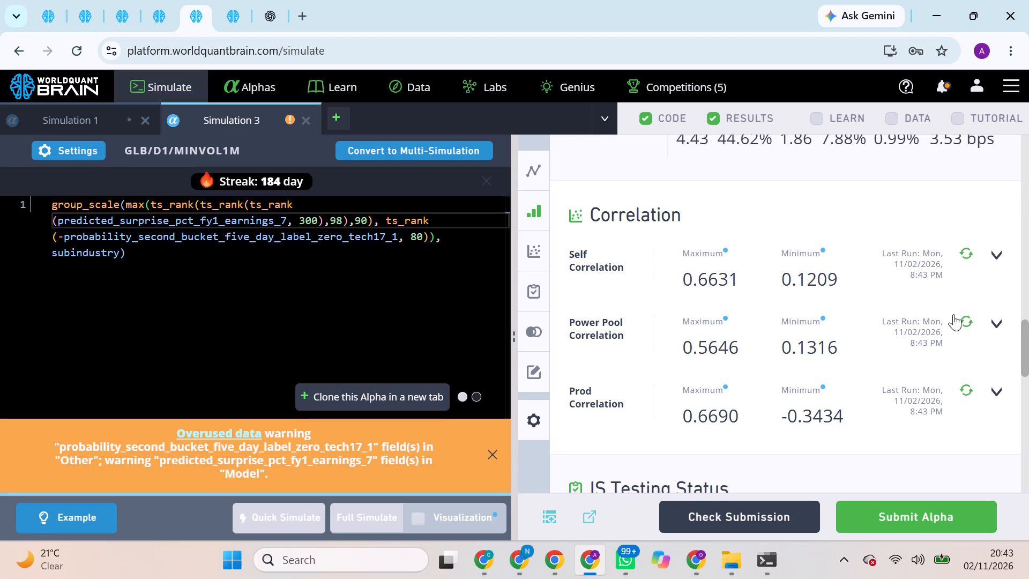
Expand this alpha's IS Testing Status warnings to review them, and open its Performance Comparison.
scroll(953, 314, down, 2)
click(943, 331)
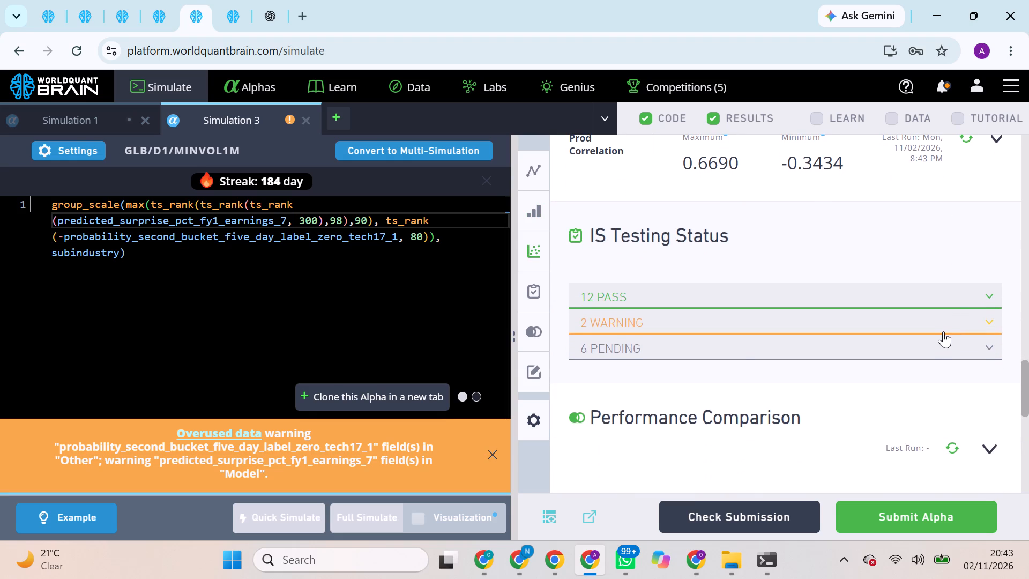
scroll(918, 383, down, 1)
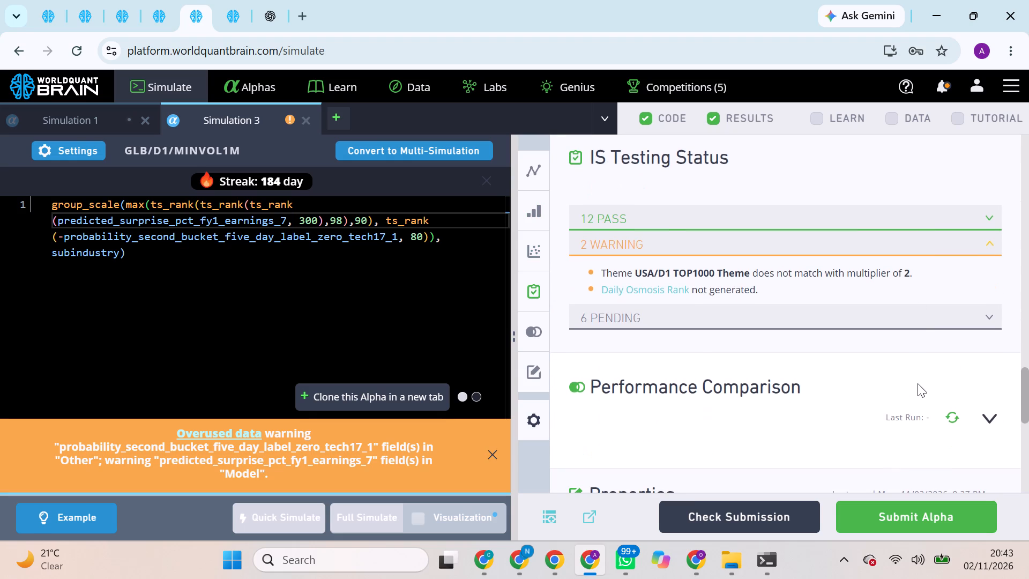
scroll(918, 383, down, 2)
scroll(918, 383, up, 1)
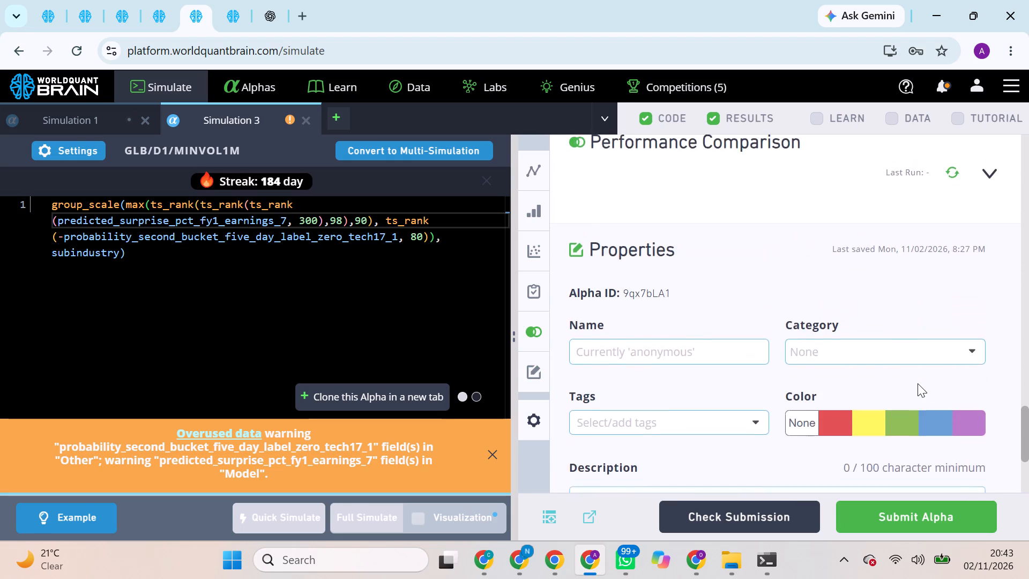
scroll(918, 383, up, 1)
click(989, 326)
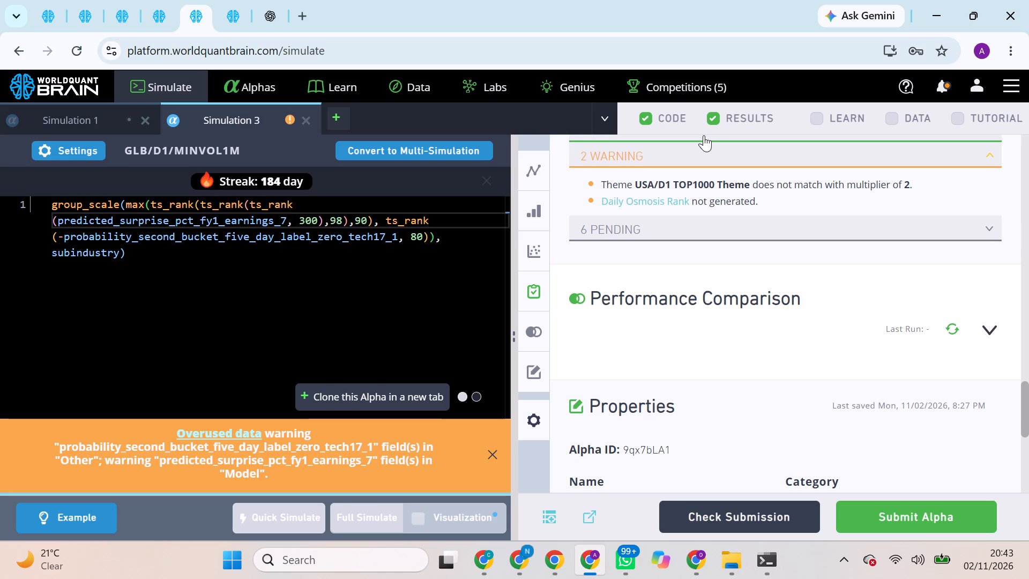
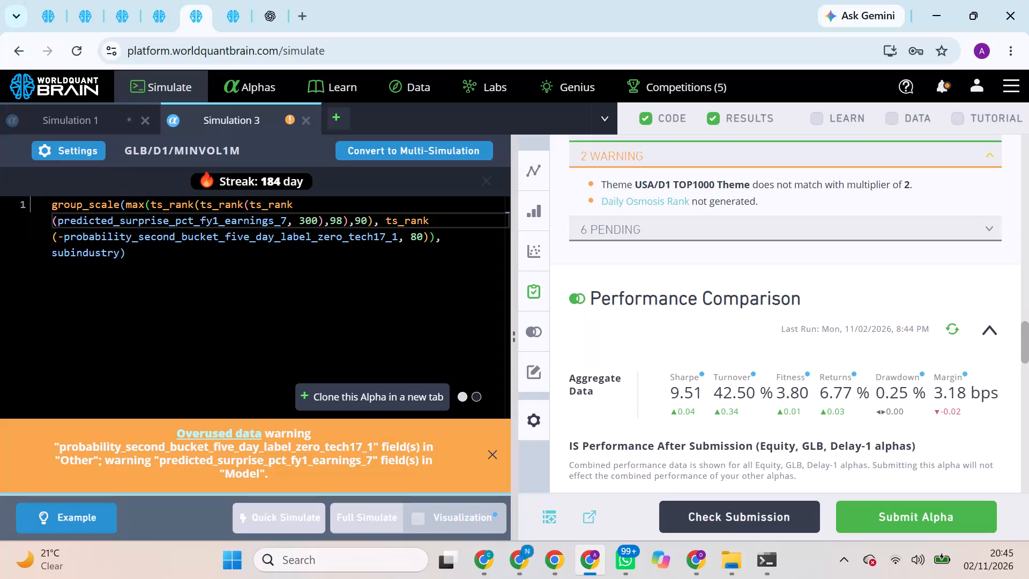
Set the color property of the fifth browser tab's alpha in Simulation 3 to blue.
scroll(696, 395, down, 1)
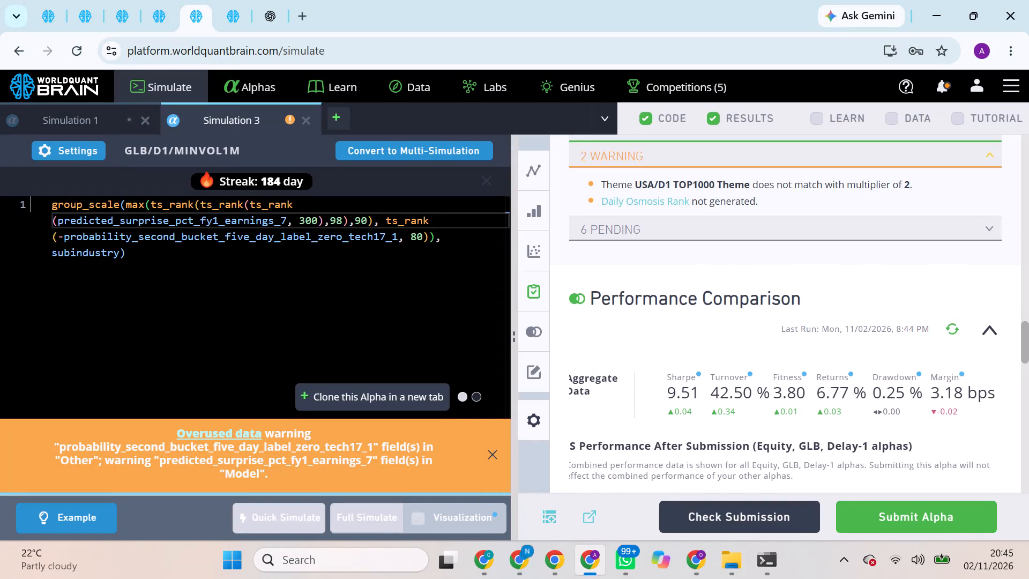
scroll(696, 395, down, 5)
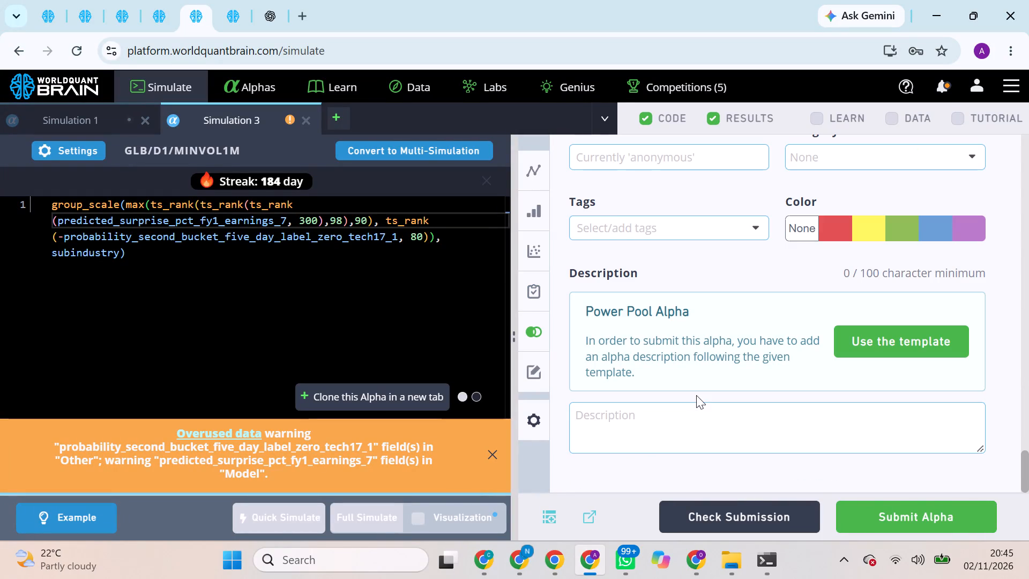
click(947, 226)
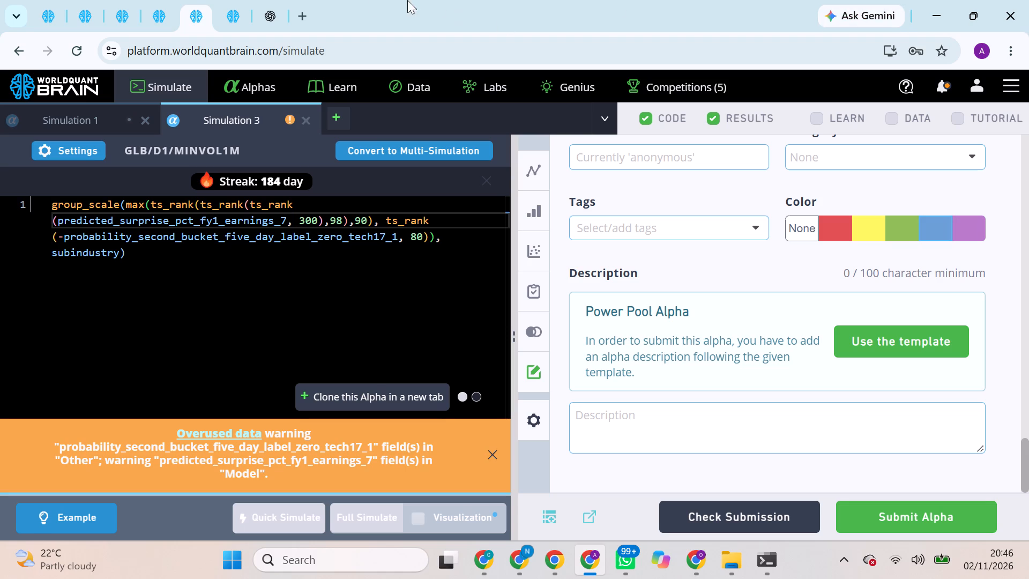
Return to the third browser tab's predicted_surprise_pct_fy1_earnings_7 alpha, which already has its description, and submit it again.
click(163, 0)
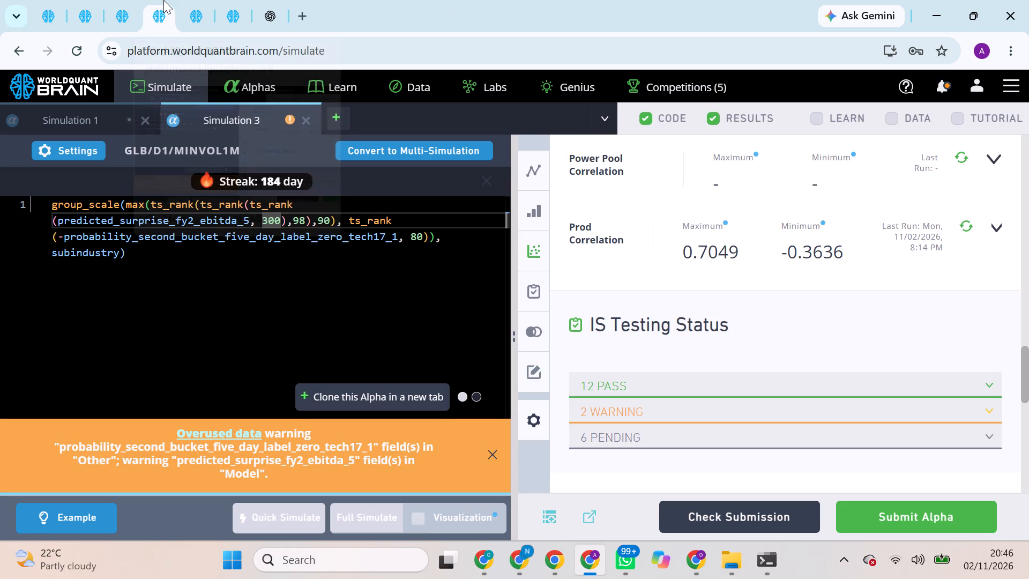
click(117, 5)
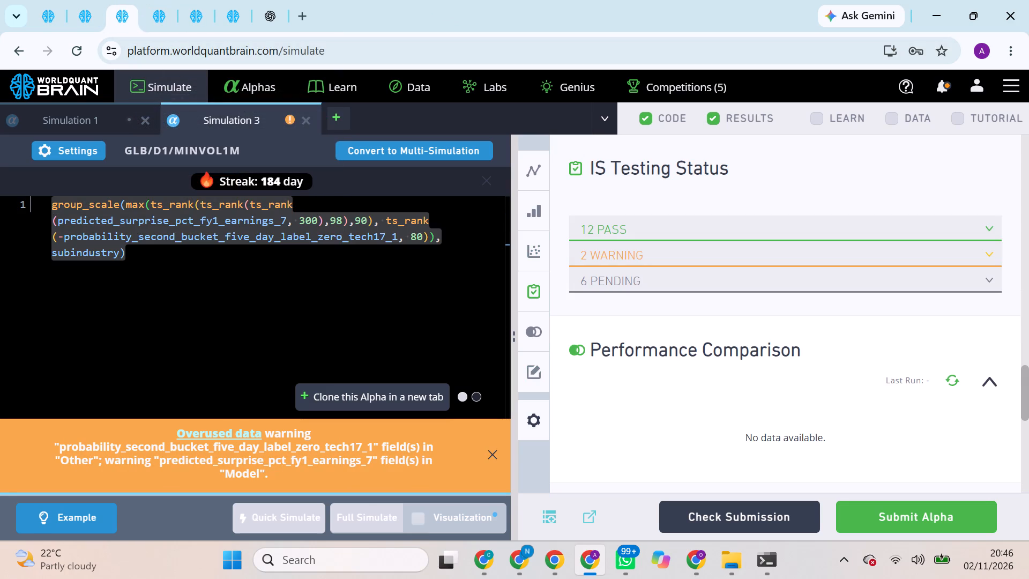
scroll(638, 320, down, 3)
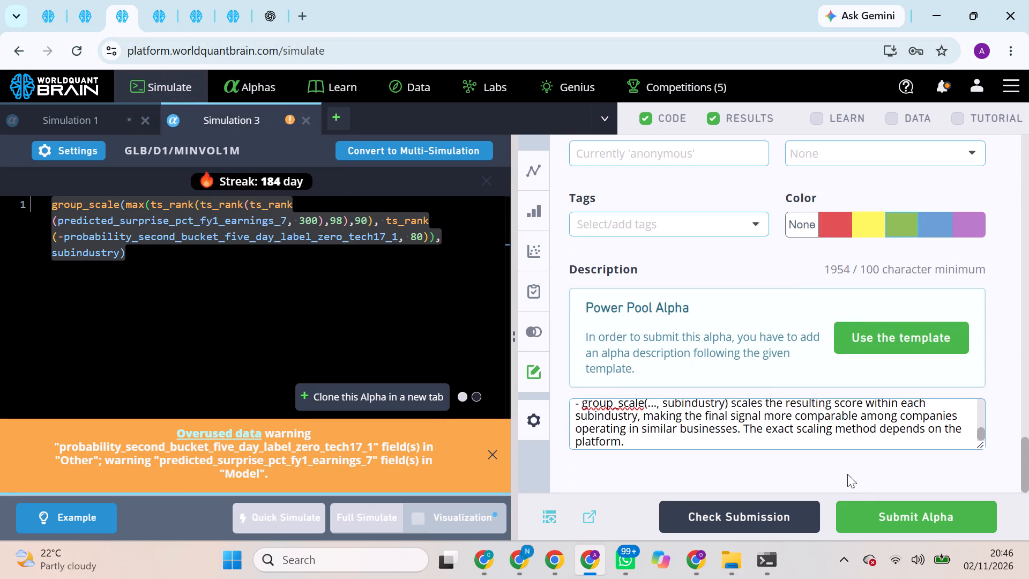
click(868, 510)
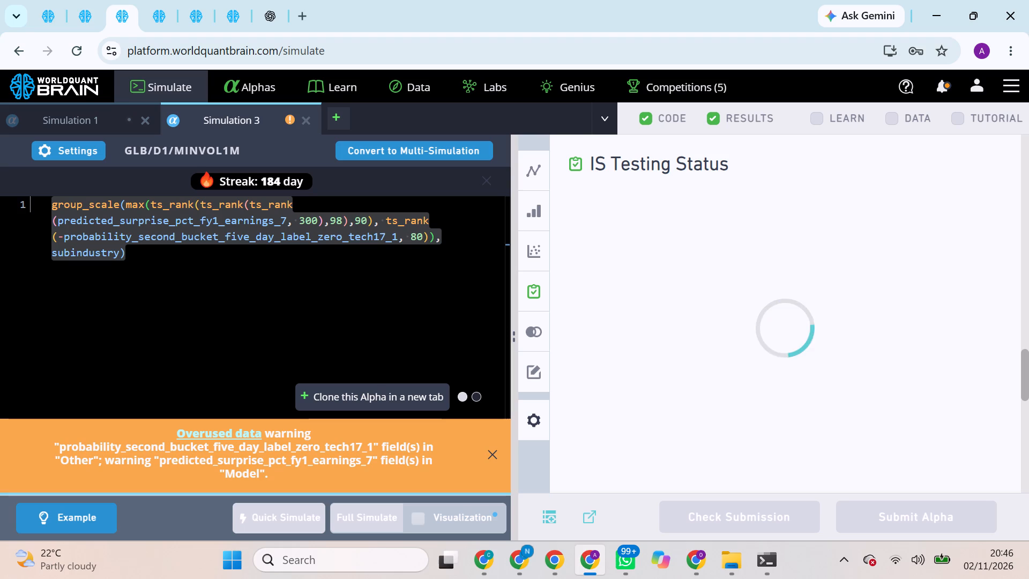
Switch to the super alpha in the first browser tab's Super Simulation 1 and go to its Self and Prod Correlation checks.
click(84, 0)
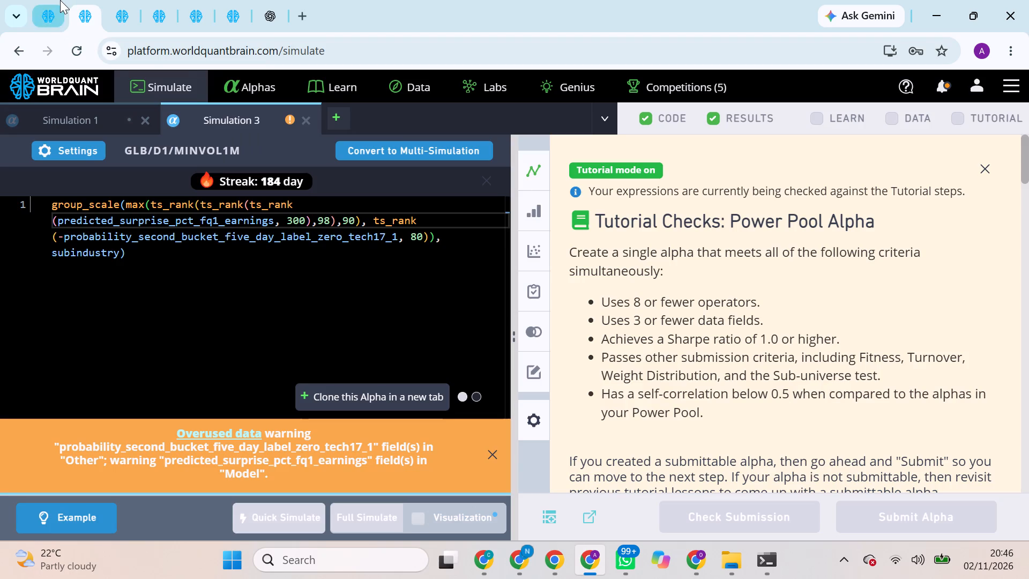
click(60, 0)
scroll(700, 353, down, 1)
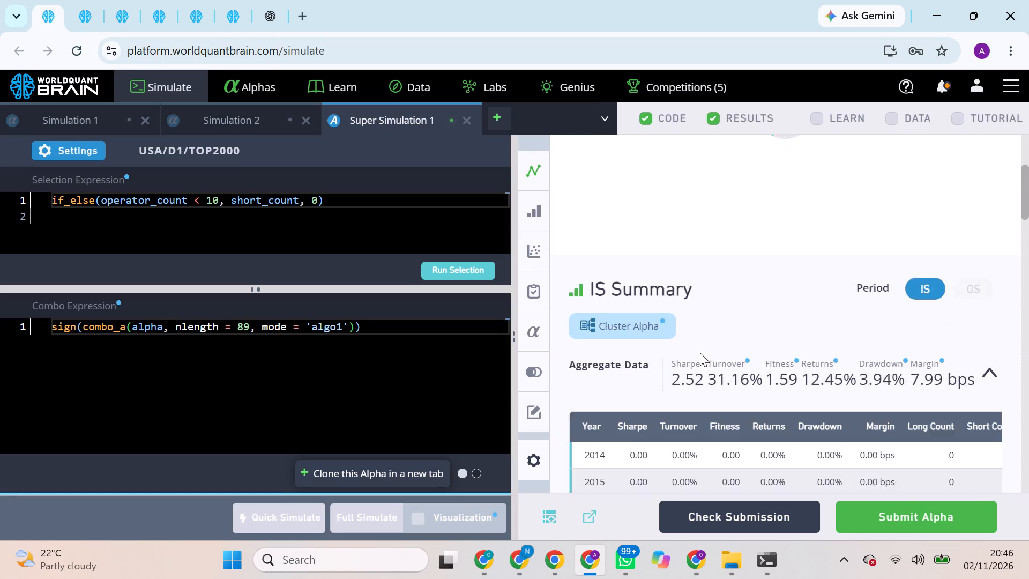
scroll(700, 353, down, 2)
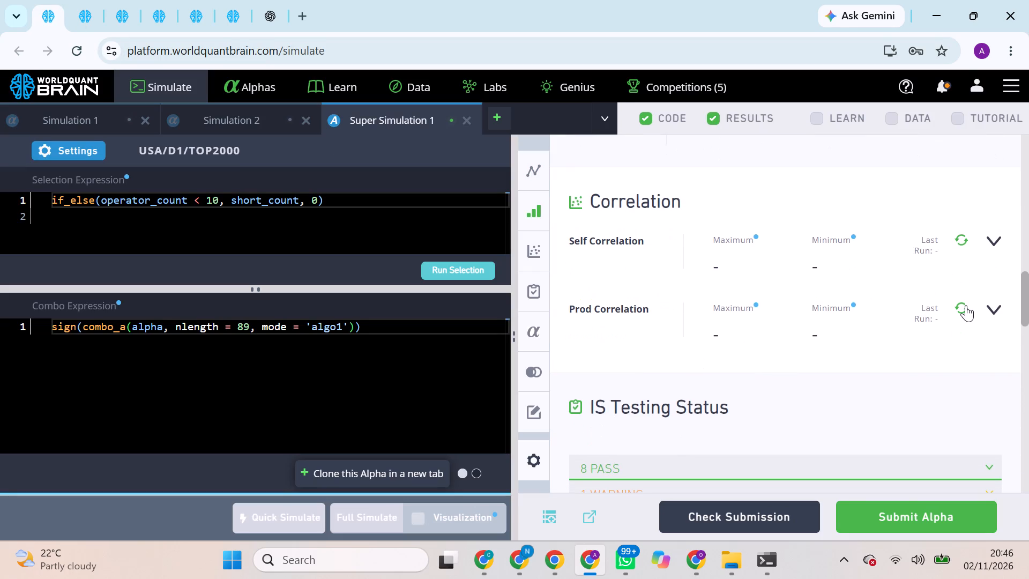
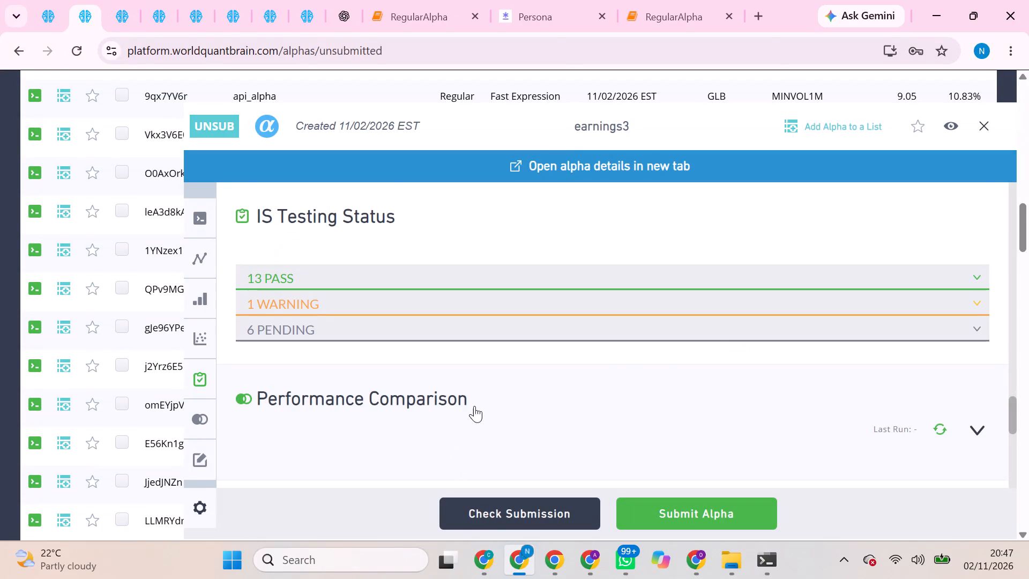
Submit the earnings3 alpha opened from the unsubmitted alphas list and check its IS Testing Status.
scroll(712, 335, down, 4)
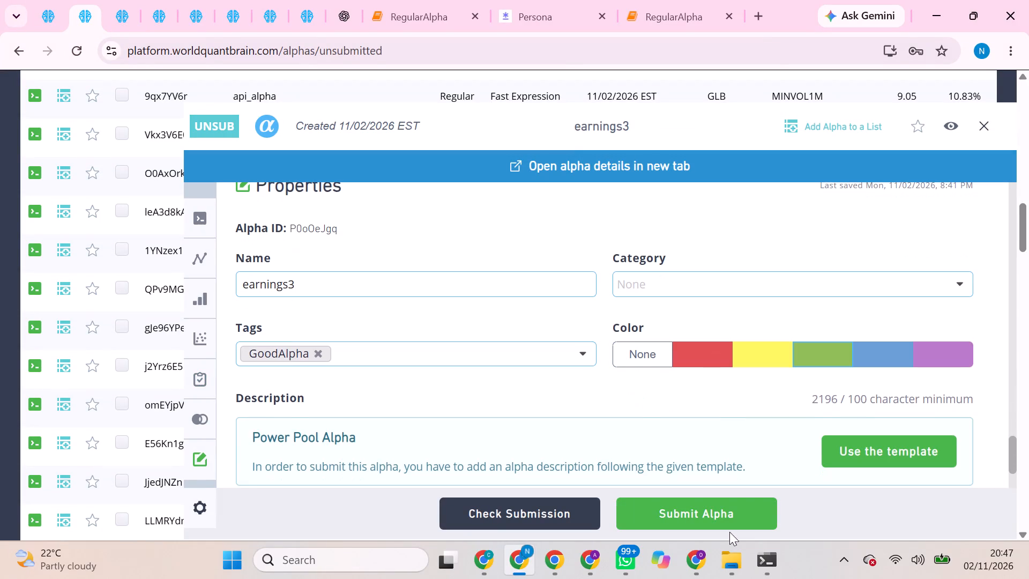
click(730, 524)
click(730, 524)
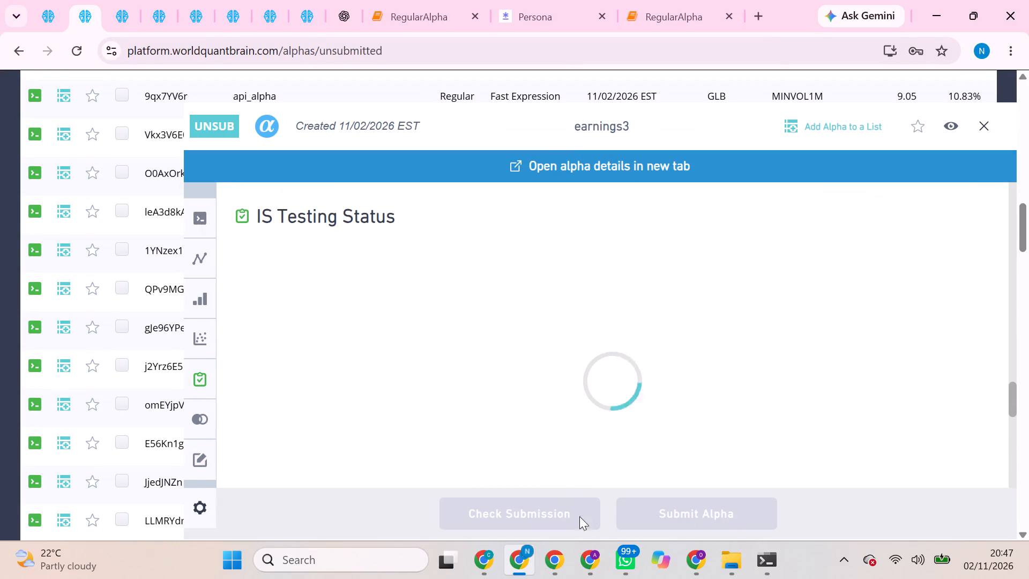
click(524, 285)
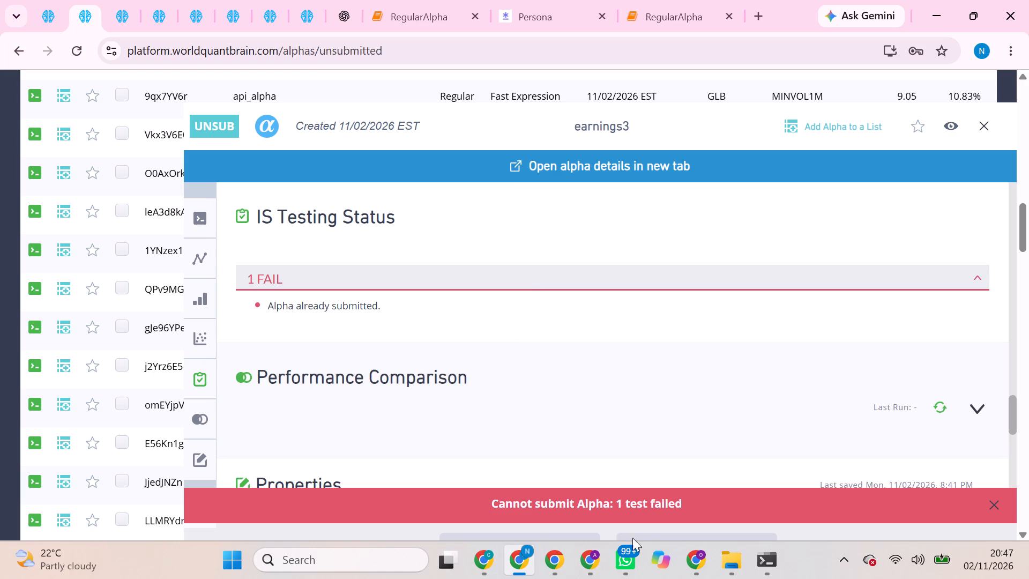
Switch to the other Chrome profile's window showing the WorldQuant BRAIN sign-in page.
click(693, 558)
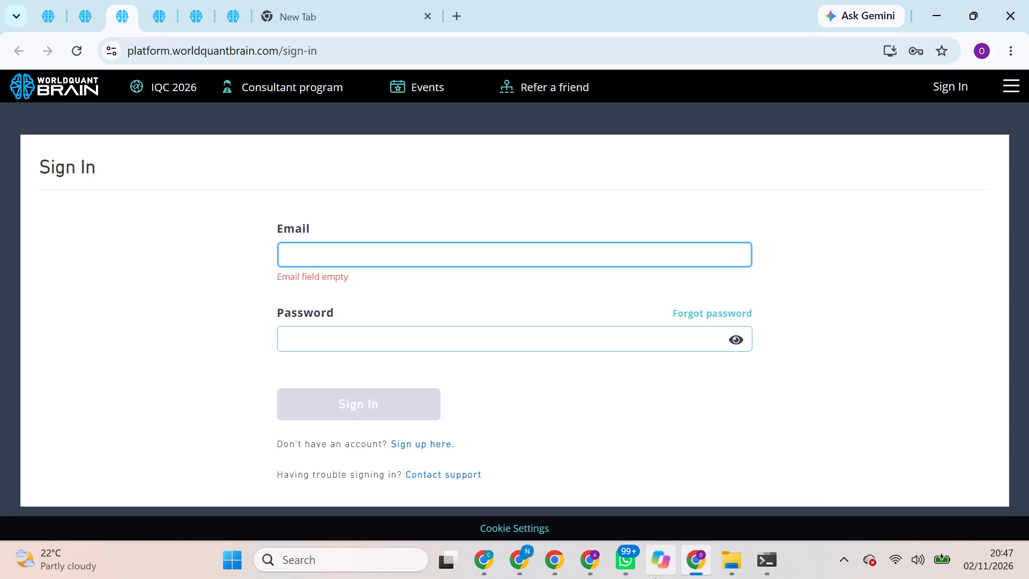
Return to the USA/D1/TOP2000 super alpha and paste the combo expression hump(ts_rank(combo_a(alpha, nlength=5, mode="algo3"), 60)).
click(585, 552)
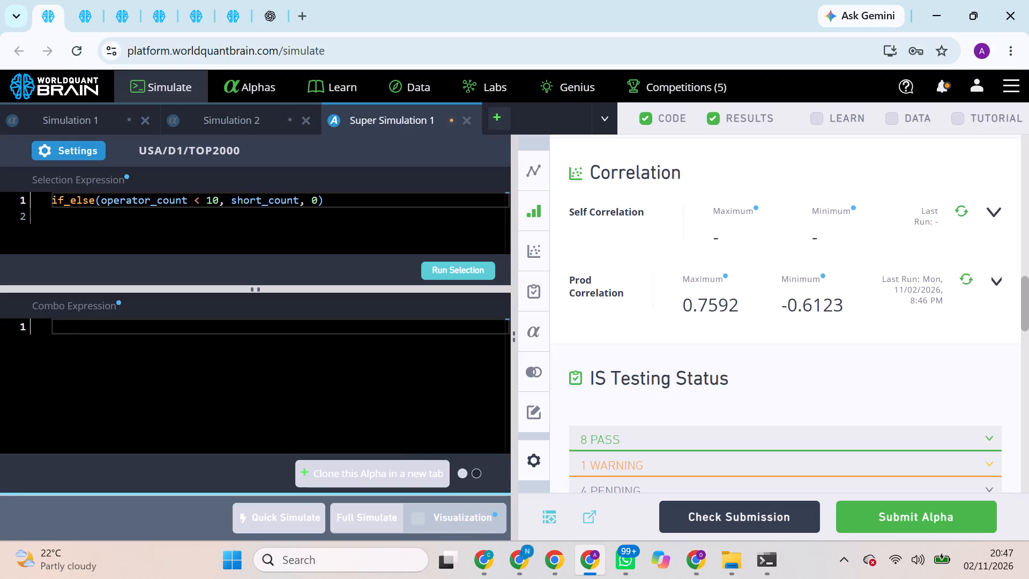
click(299, 339)
key(ctrl+v)
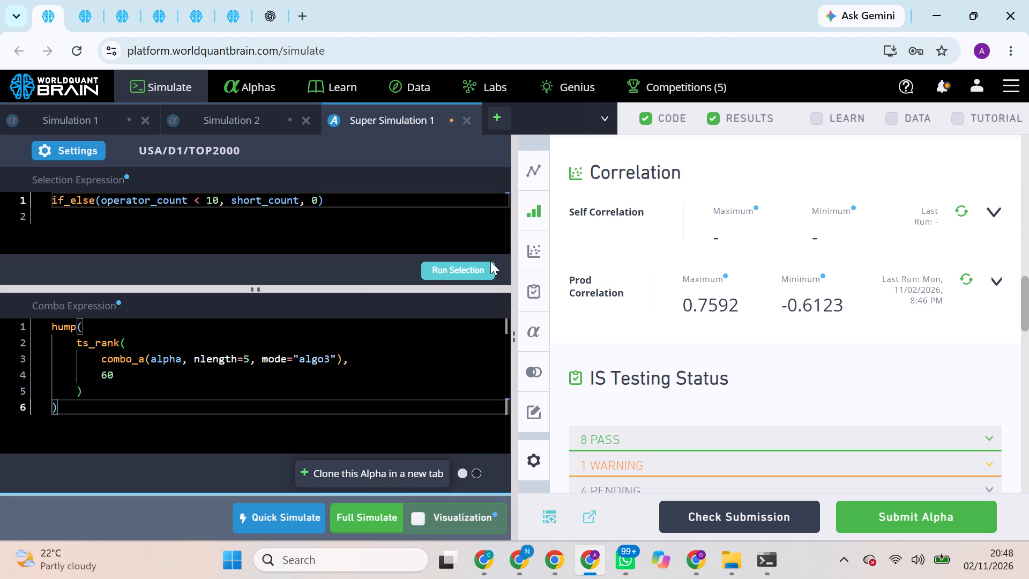
Run the super alpha's selection expression and start a full simulation.
click(467, 258)
click(463, 265)
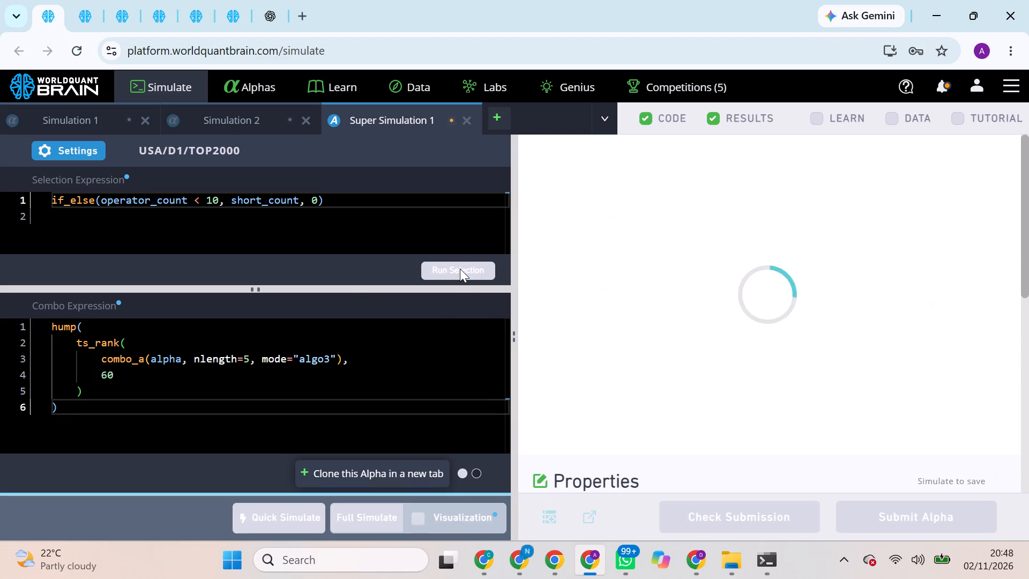
click(366, 511)
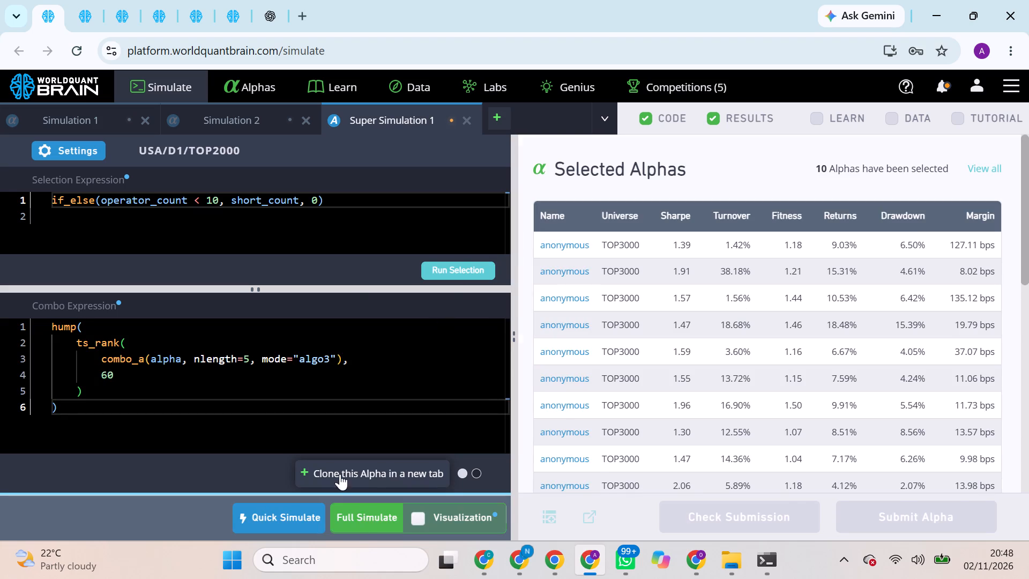
Close Simulation 3 and Simulation 1 in the second browser tab.
click(80, 2)
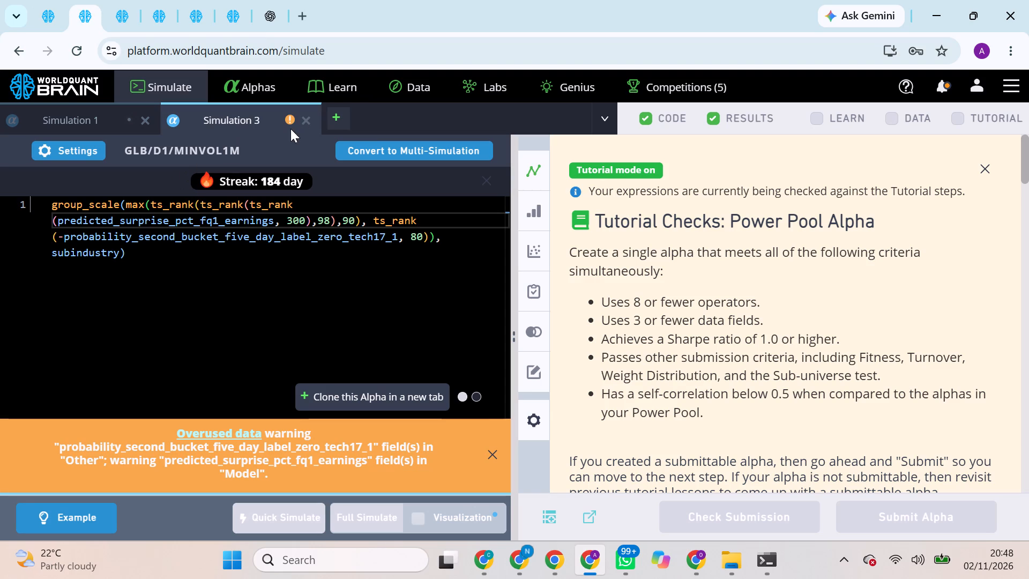
click(305, 118)
click(150, 120)
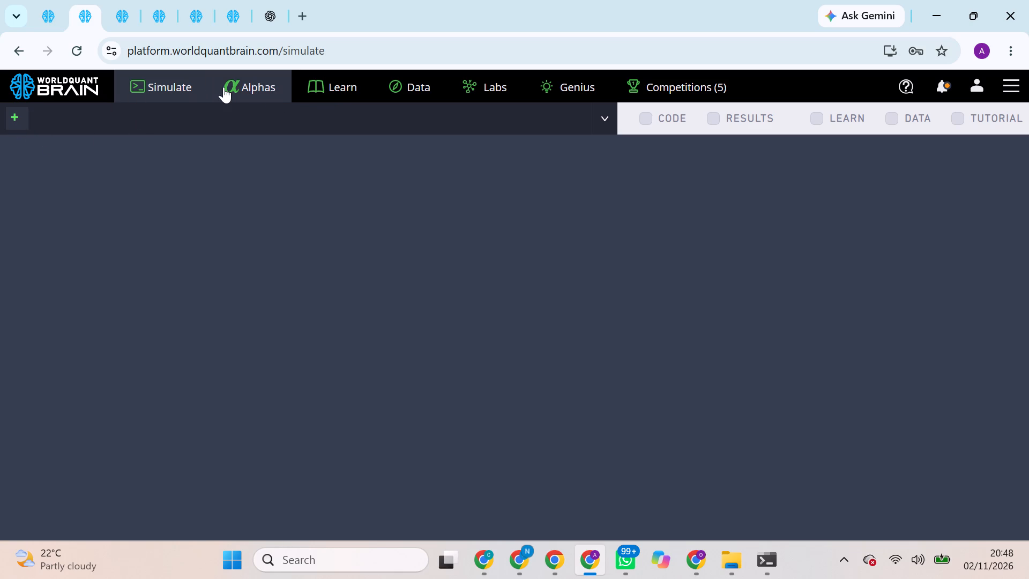
Go to the submitted alphas and open the details of the super alpha E56orppP from 10/29/2026.
click(273, 84)
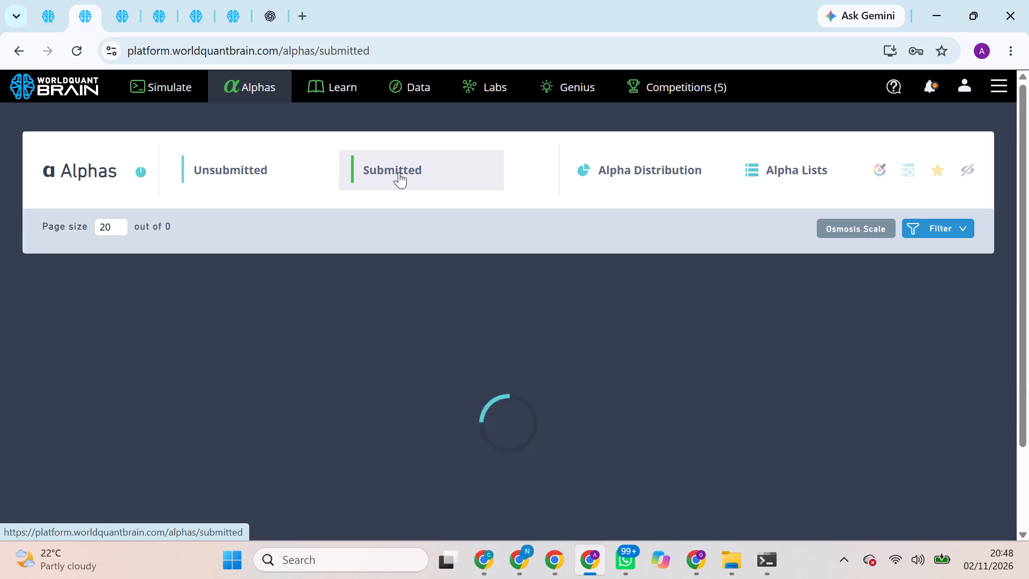
scroll(431, 319, down, 4)
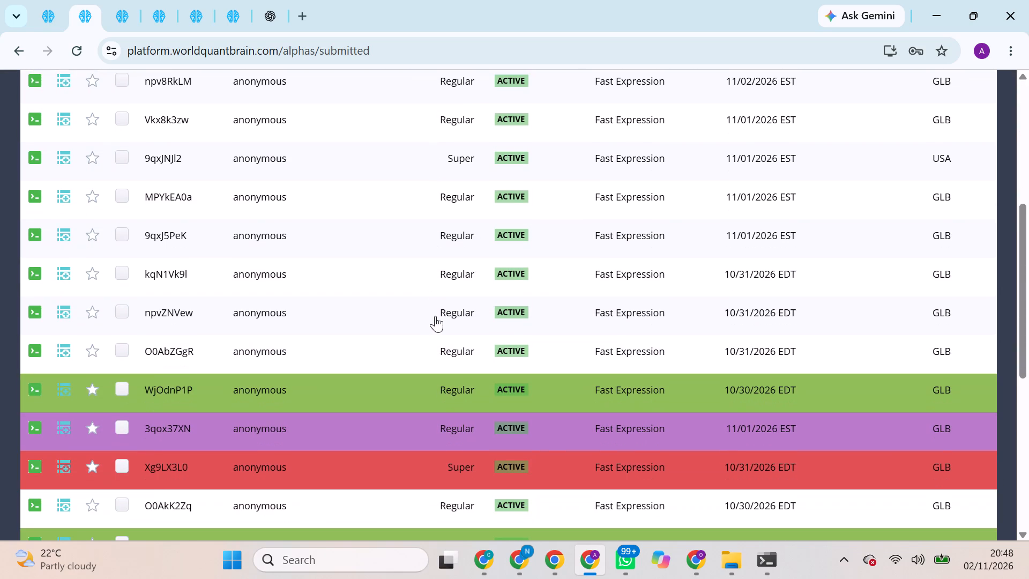
scroll(452, 339, down, 3)
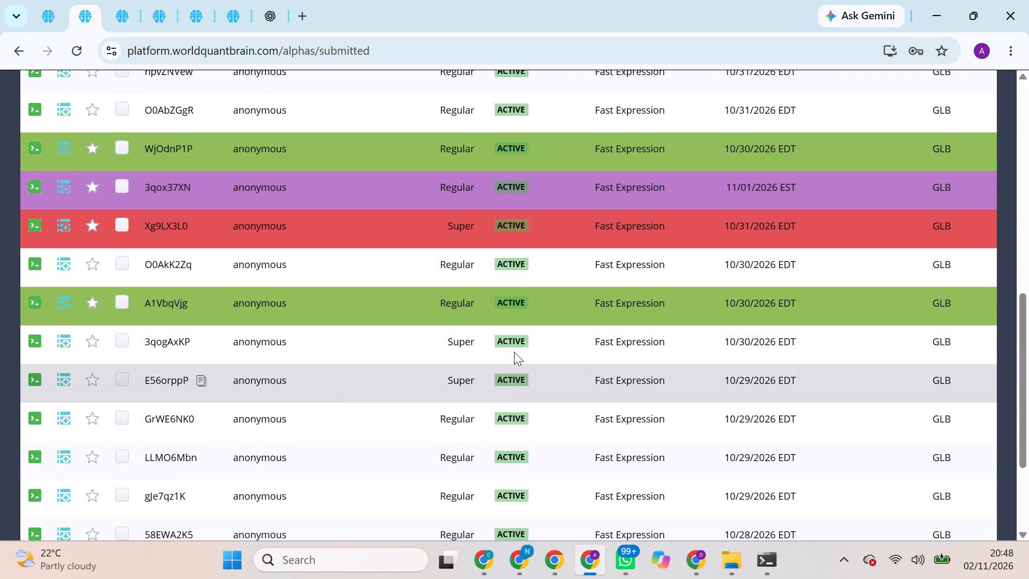
click(581, 381)
Examine the super alpha's PnL chart, summary, selected alphas and properties.
scroll(864, 404, down, 1)
scroll(655, 341, down, 6)
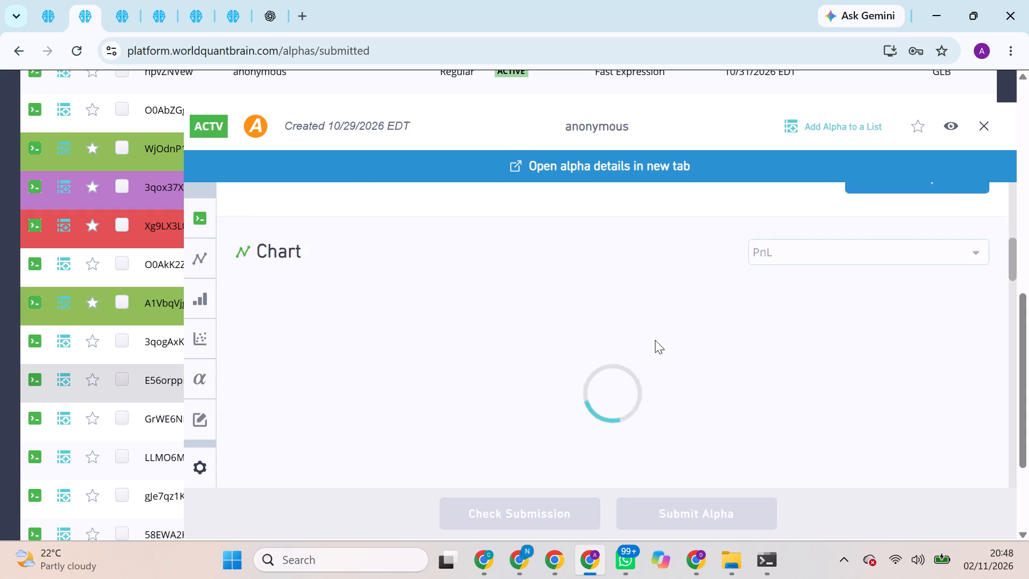
scroll(790, 342, down, 9)
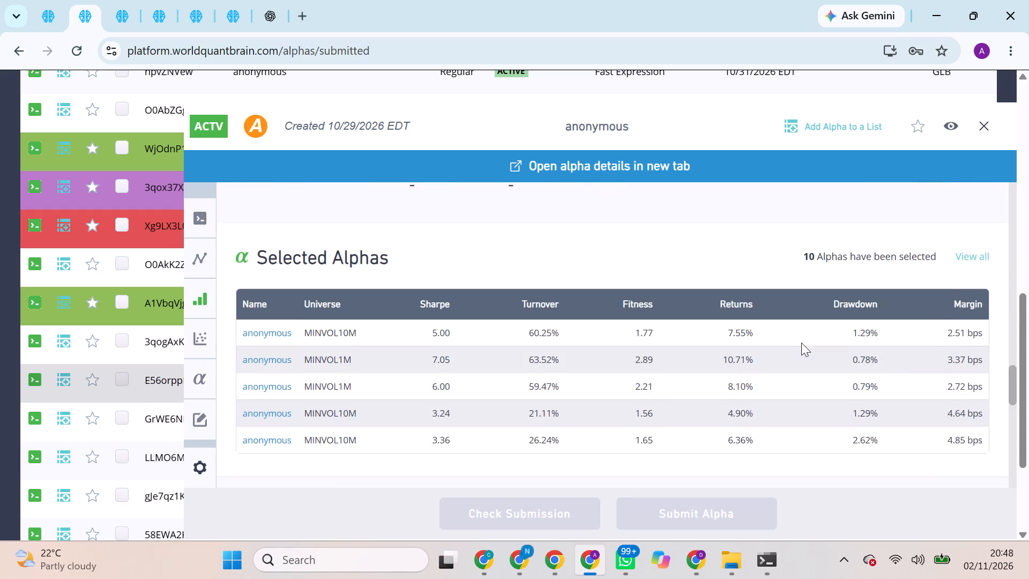
scroll(801, 343, down, 5)
scroll(801, 346, up, 7)
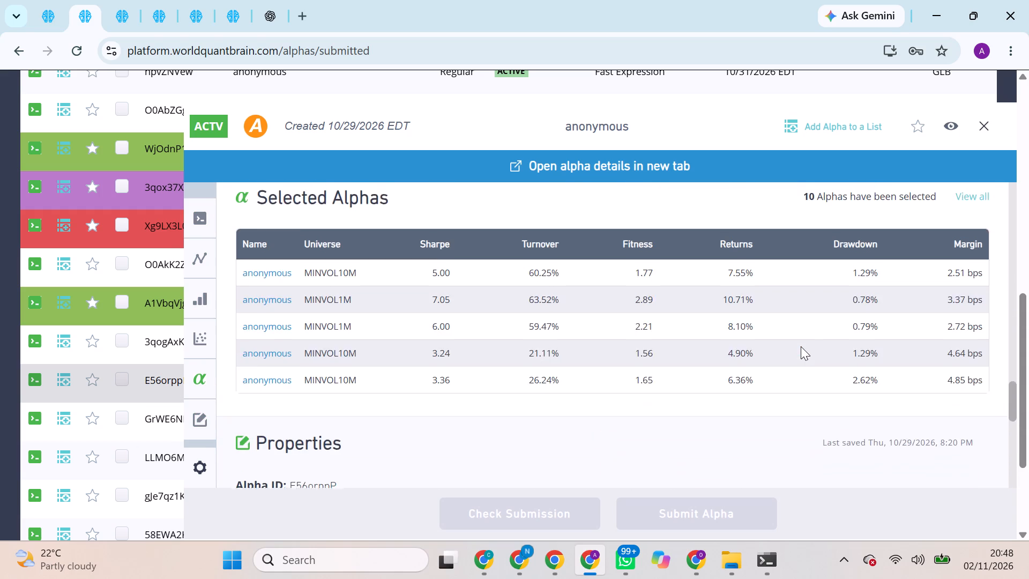
Clone the submitted super alpha E56orppP into a new super simulation.
scroll(801, 346, up, 10)
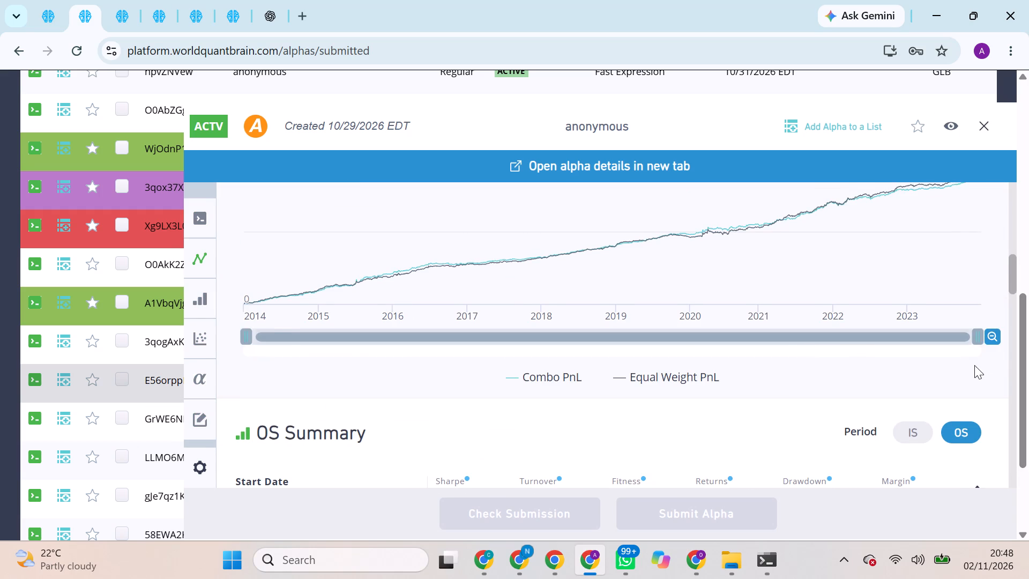
scroll(974, 365, up, 5)
click(959, 476)
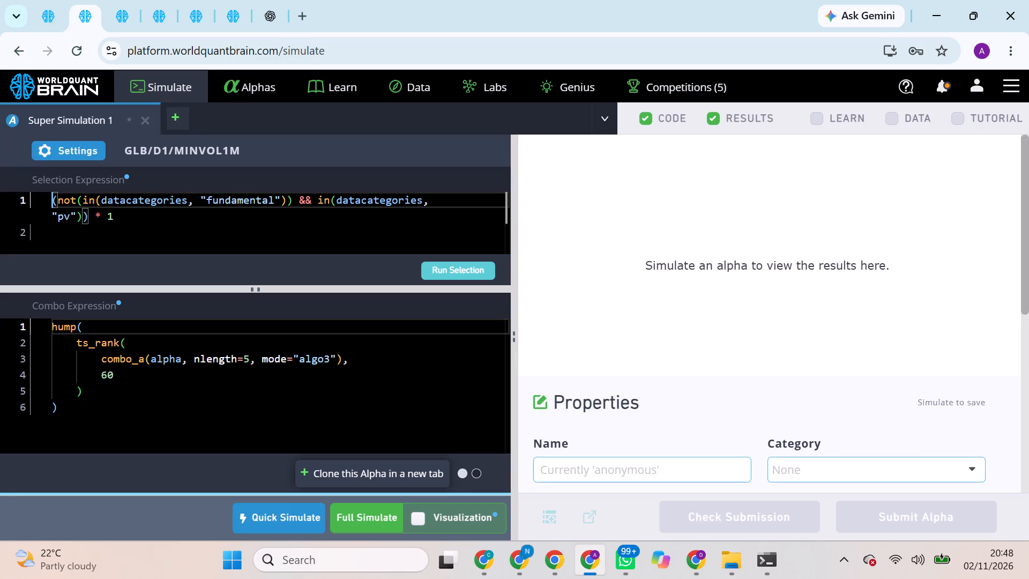
Clear the whole selection expression in the cloned GLB/D1/MINVOL1M super simulation.
drag(145, 191, 145, 196)
click(140, 202)
triple_click(137, 205)
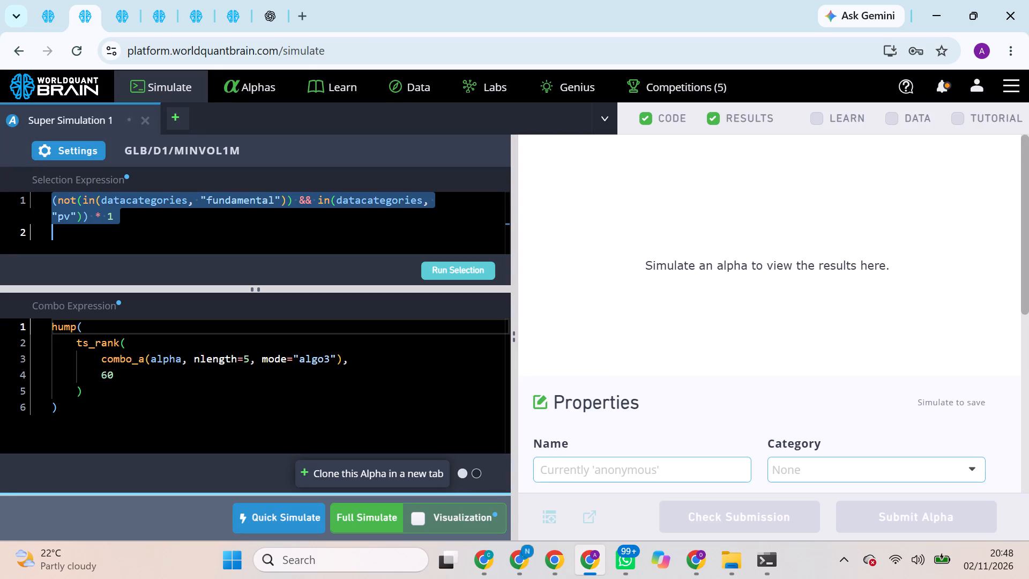
key(BackSpace)
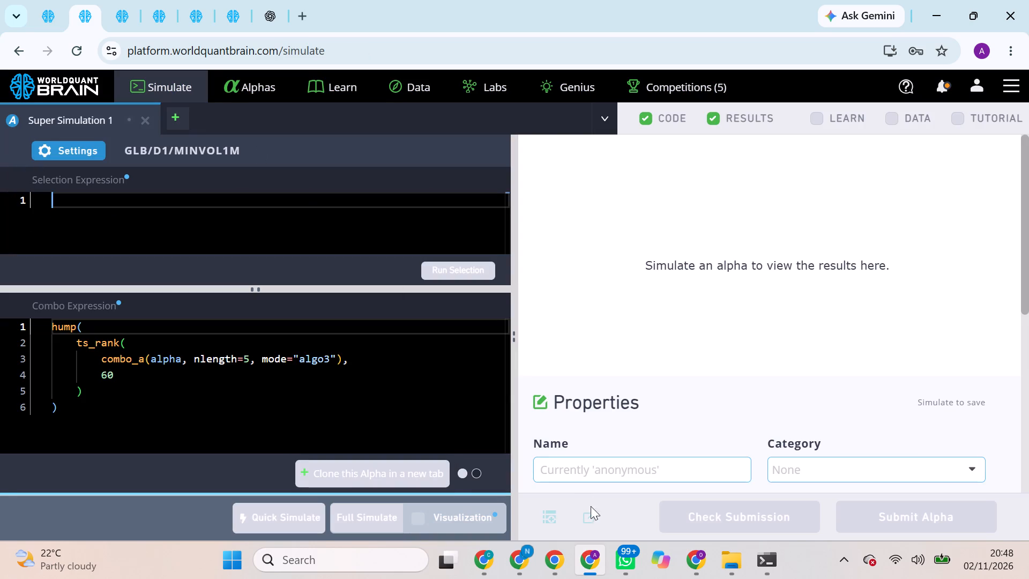
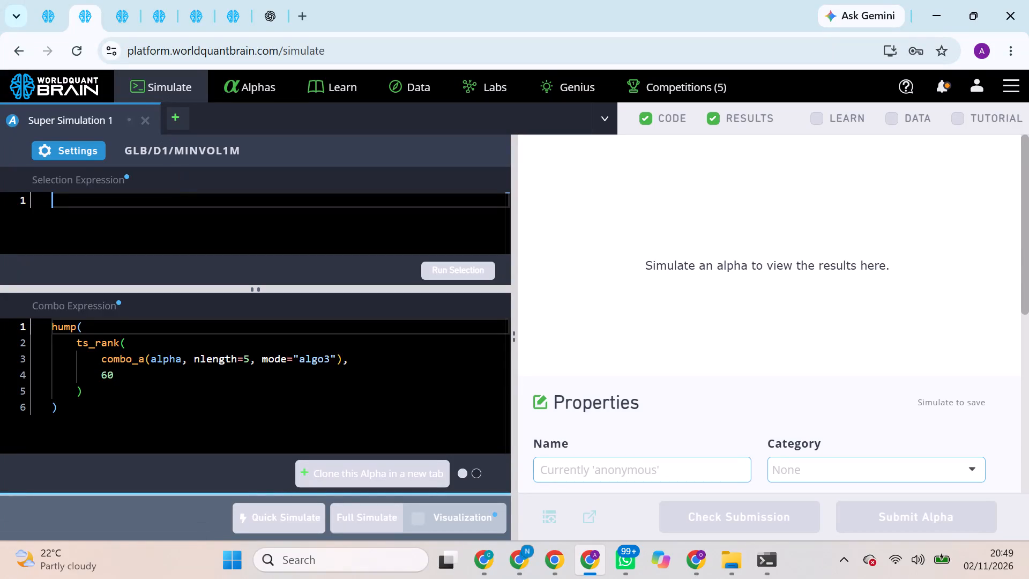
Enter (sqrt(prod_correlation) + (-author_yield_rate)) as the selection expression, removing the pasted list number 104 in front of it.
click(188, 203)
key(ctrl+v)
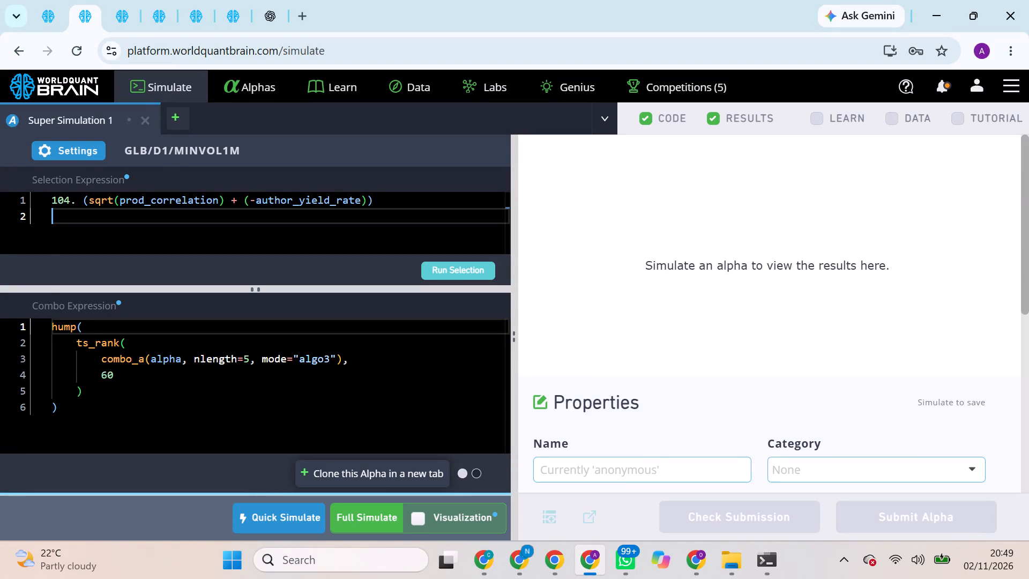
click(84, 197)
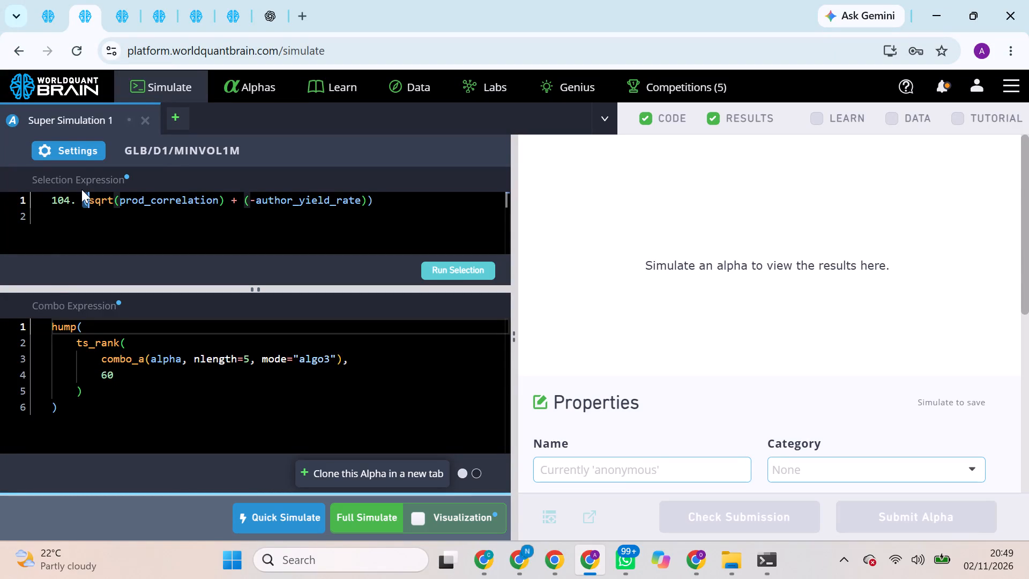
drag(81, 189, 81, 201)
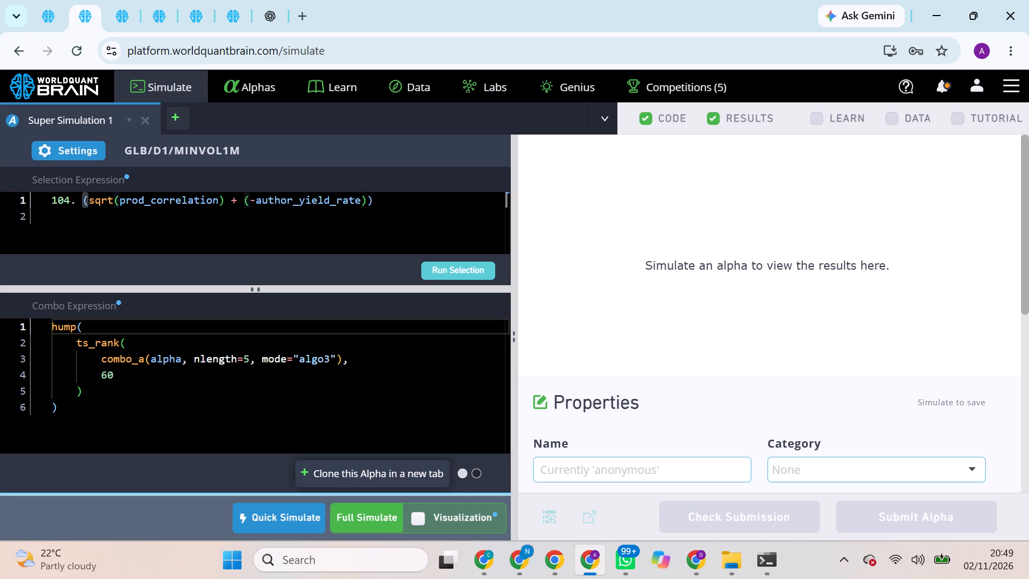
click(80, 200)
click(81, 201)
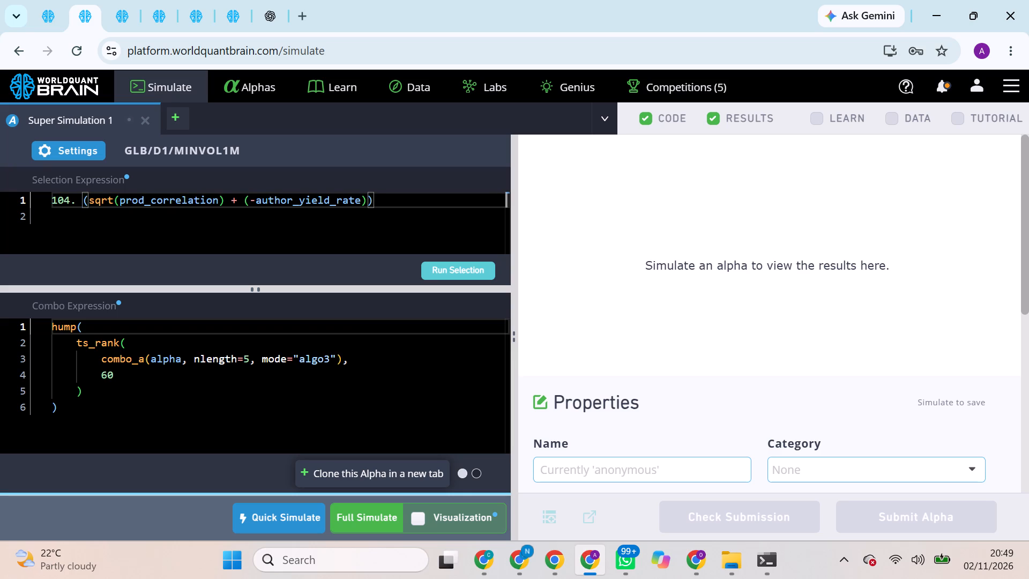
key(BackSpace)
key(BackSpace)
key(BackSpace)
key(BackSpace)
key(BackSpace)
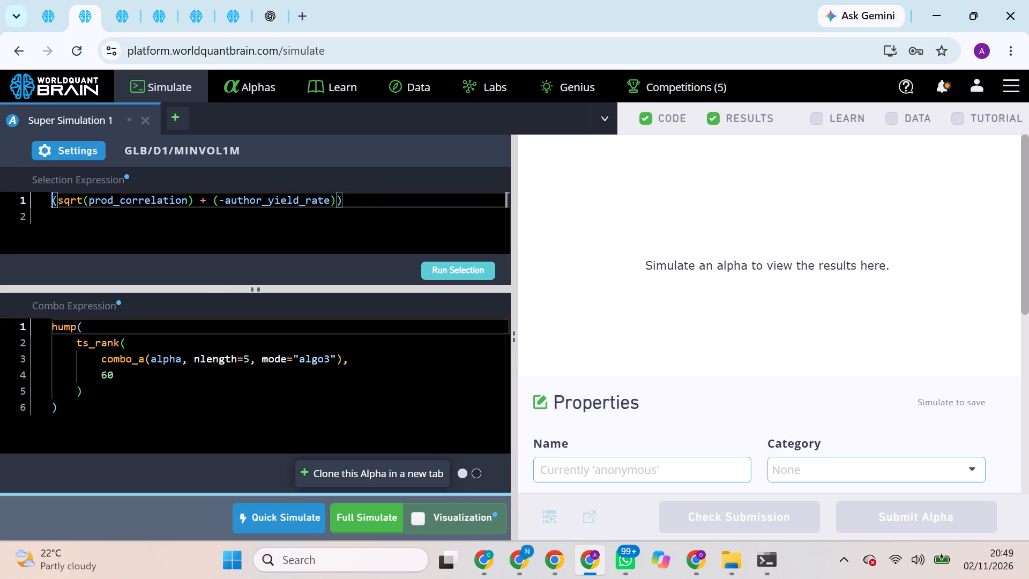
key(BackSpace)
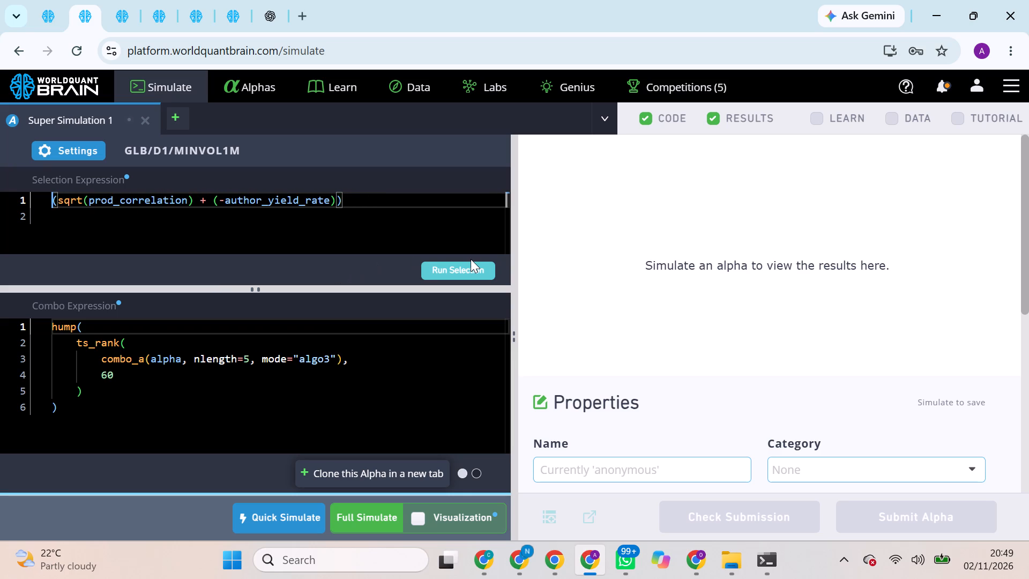
Run the selection for the GLB super simulation with the new selection expression.
click(472, 258)
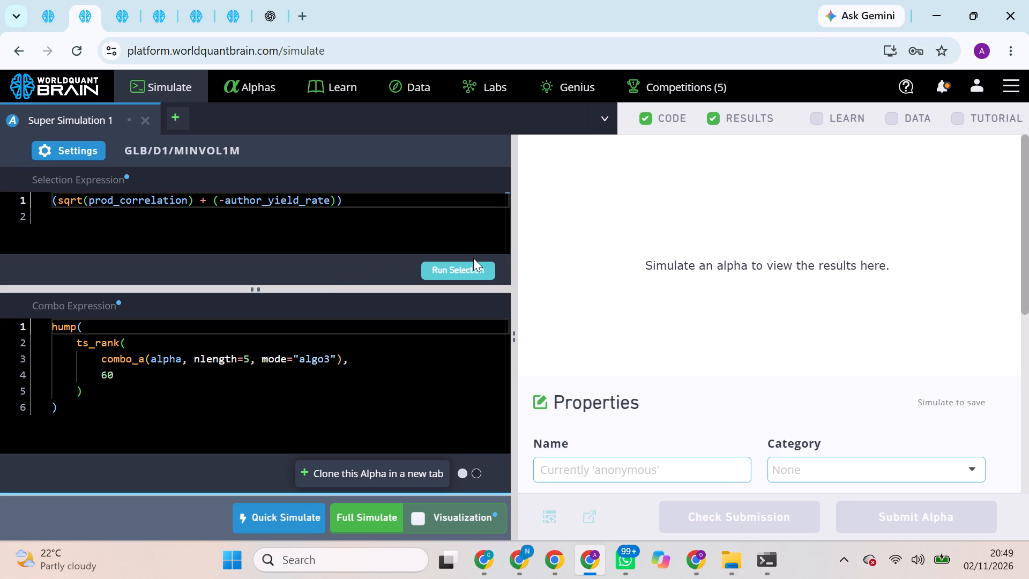
click(472, 264)
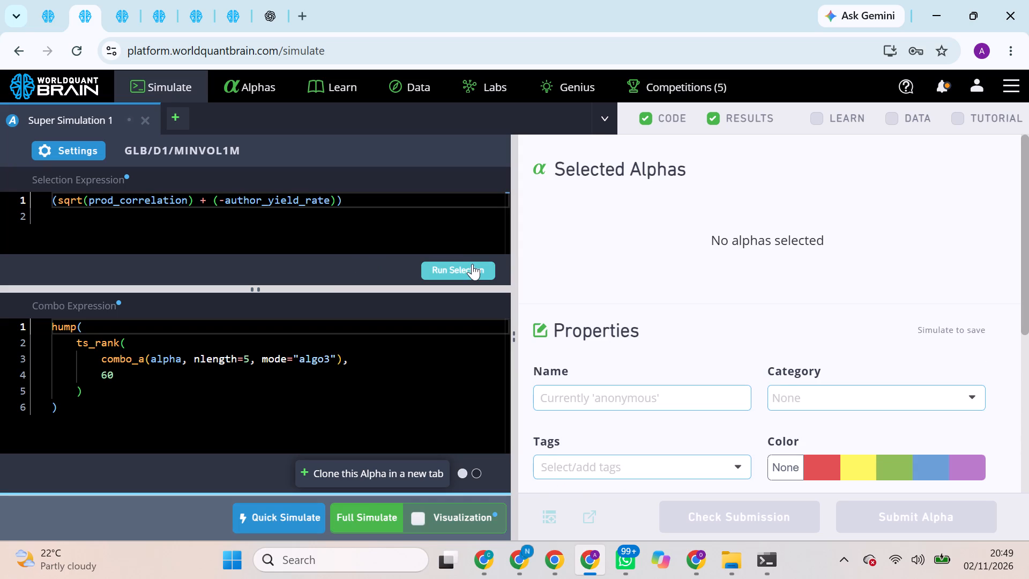
Change the super simulation's region to USA and apply the settings.
click(66, 150)
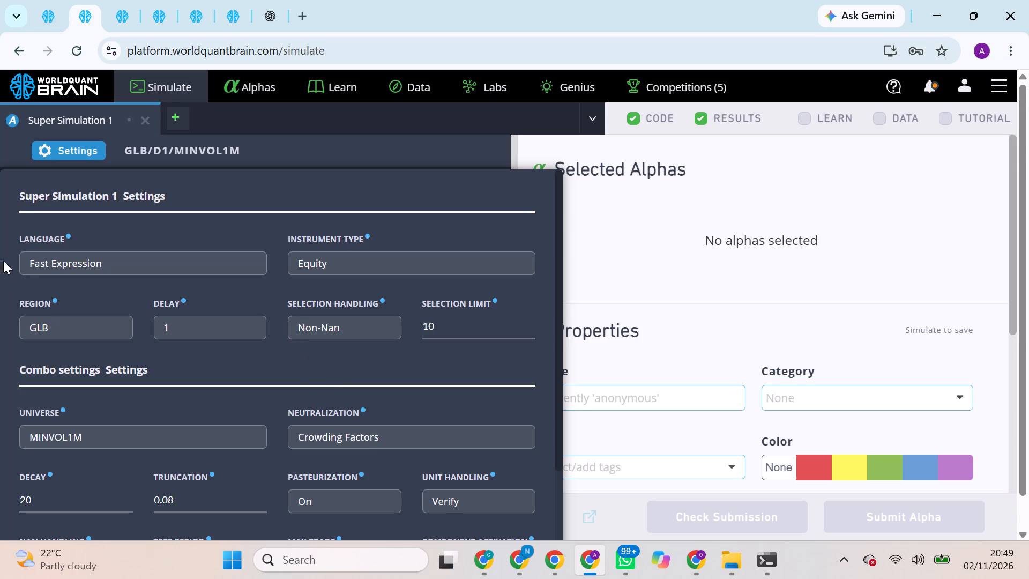
click(93, 326)
click(62, 352)
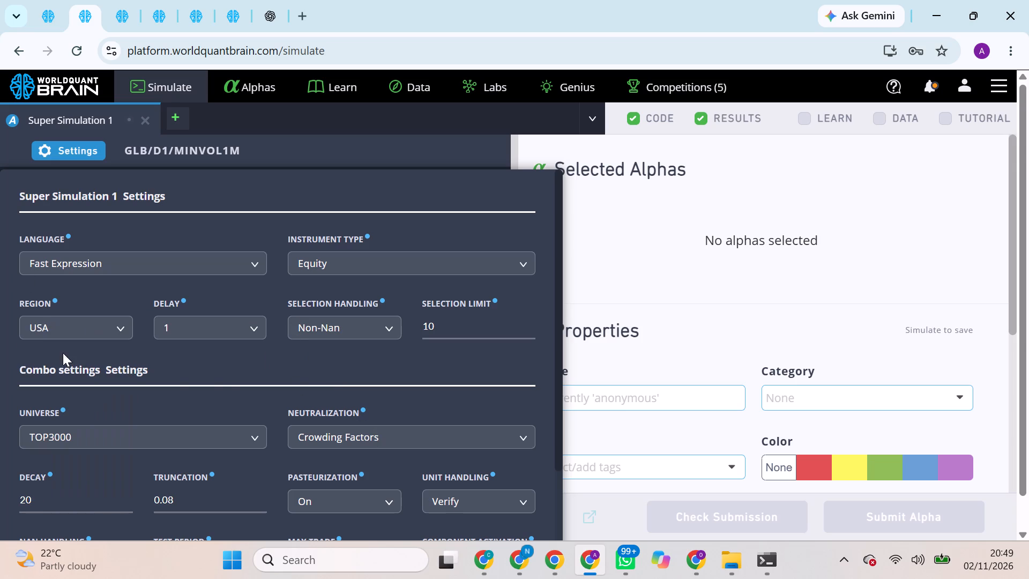
scroll(253, 420, down, 8)
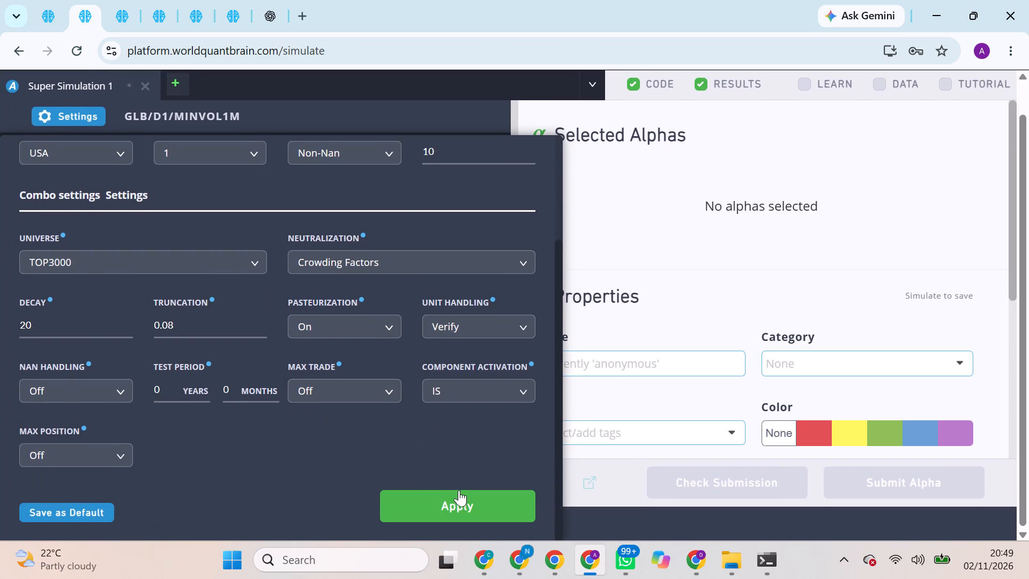
click(456, 497)
Run the selection again for the USA/D1/TOP3000 super simulation.
click(465, 283)
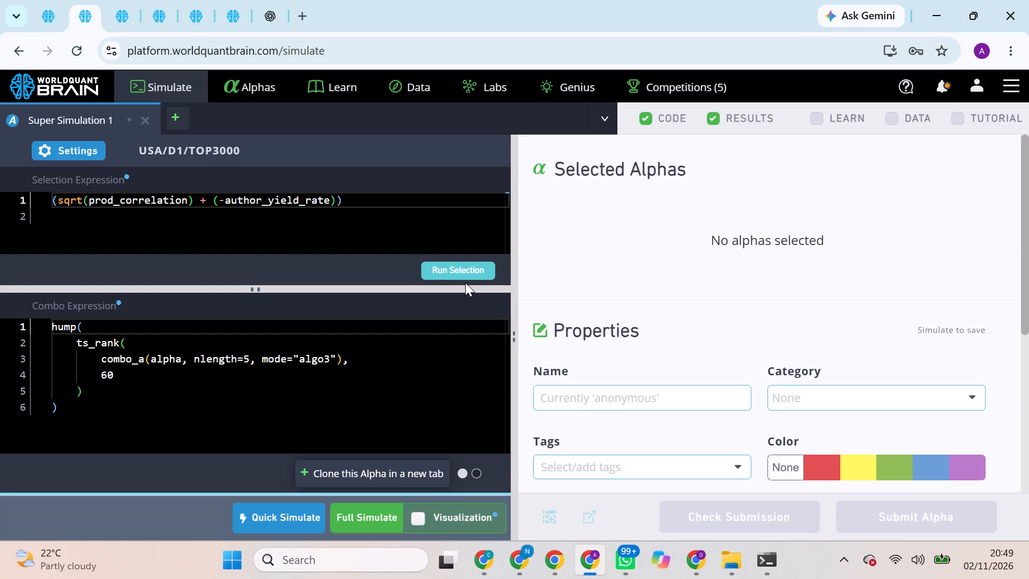
double_click(466, 275)
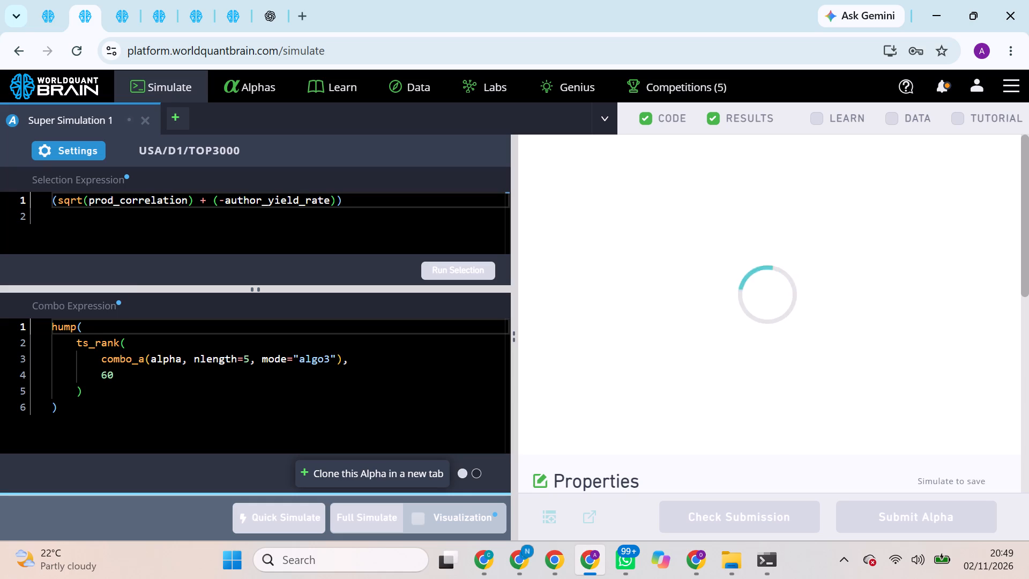
scroll(174, 340, down, 1)
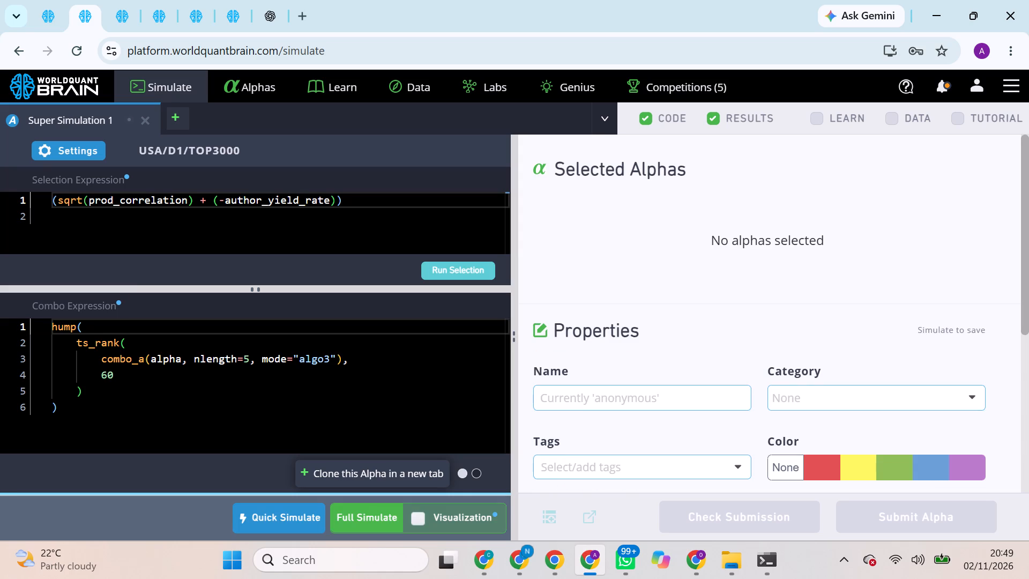
Set the super simulation's neutralization to Industry and apply the settings.
click(94, 145)
scroll(177, 285, down, 1)
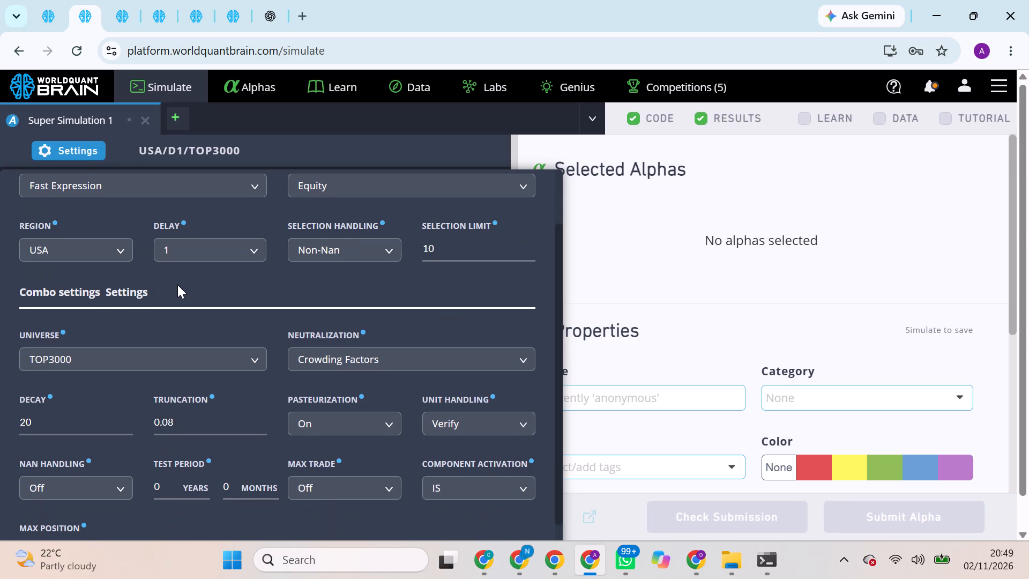
click(342, 357)
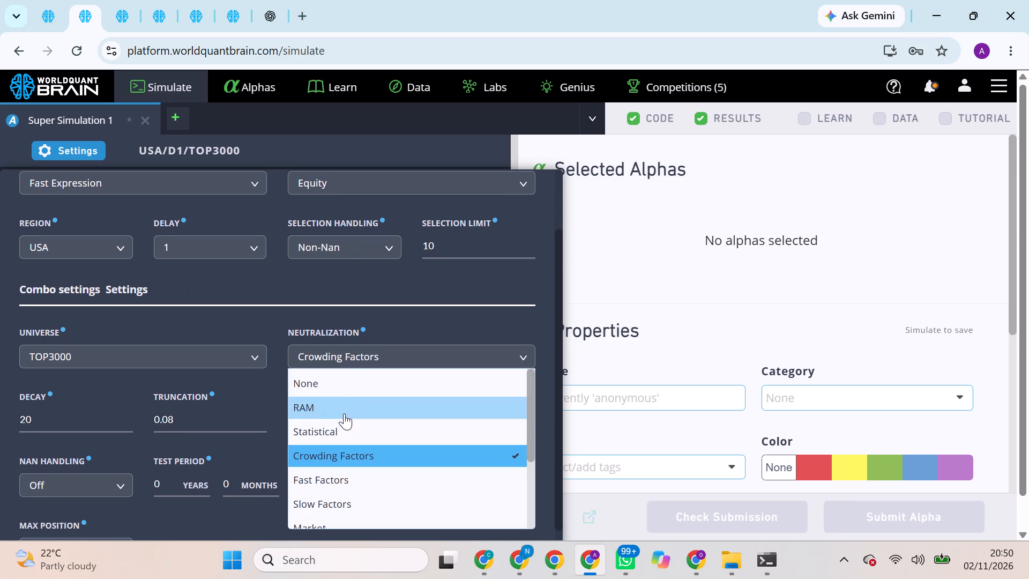
scroll(335, 457, down, 3)
click(338, 454)
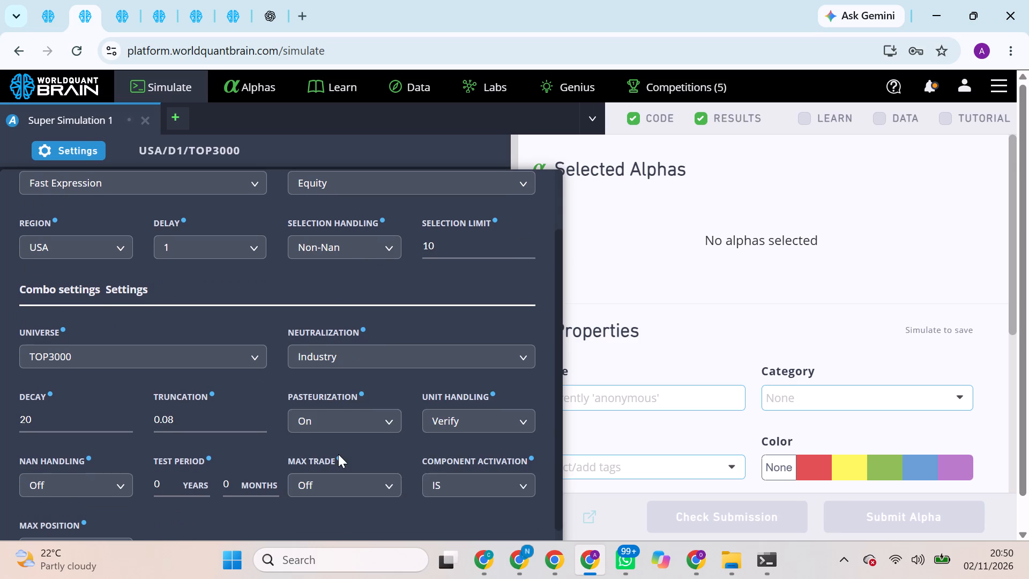
scroll(338, 454, down, 8)
scroll(481, 518, down, 4)
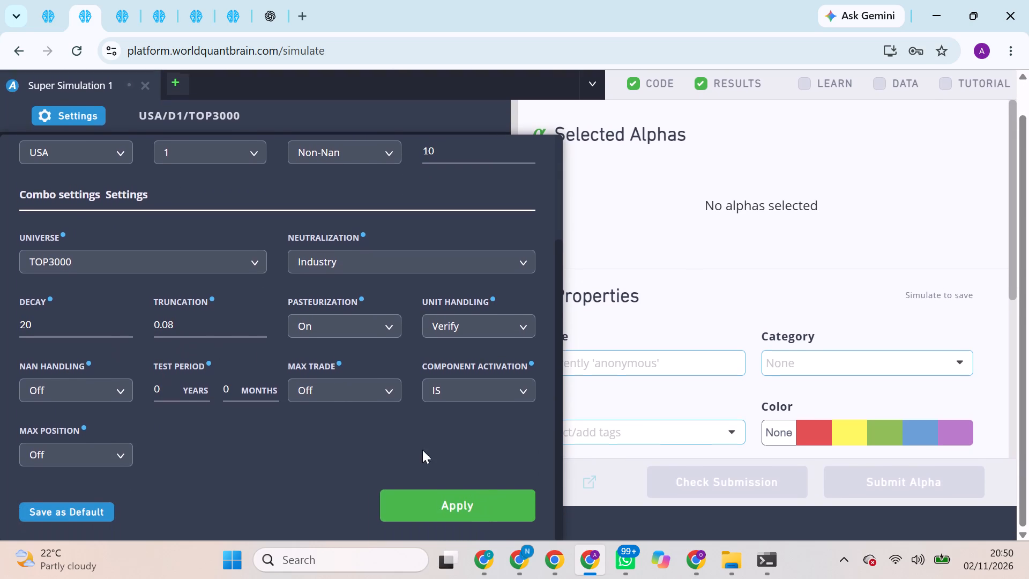
click(436, 492)
Run the selection again with Industry neutralization.
click(446, 265)
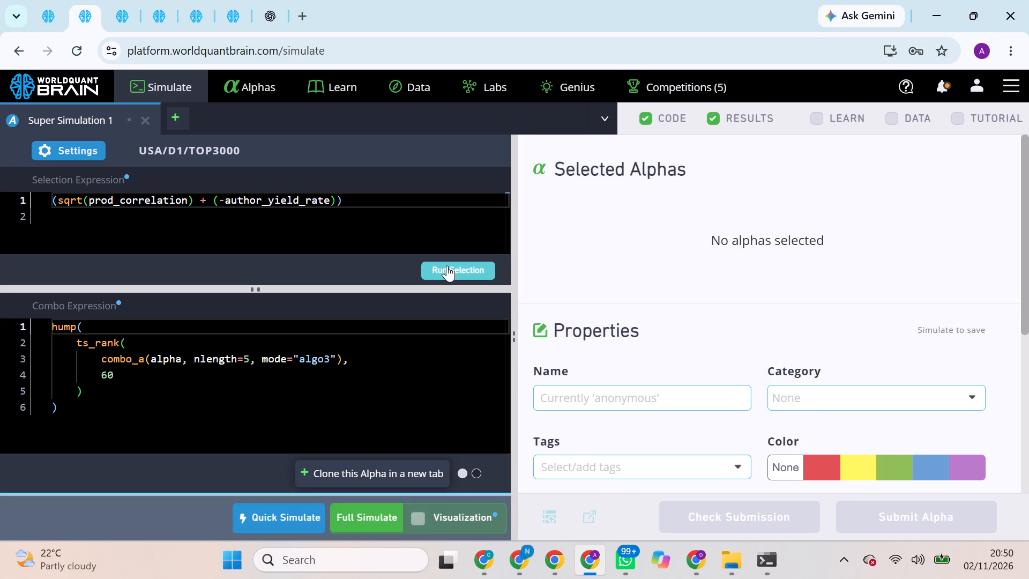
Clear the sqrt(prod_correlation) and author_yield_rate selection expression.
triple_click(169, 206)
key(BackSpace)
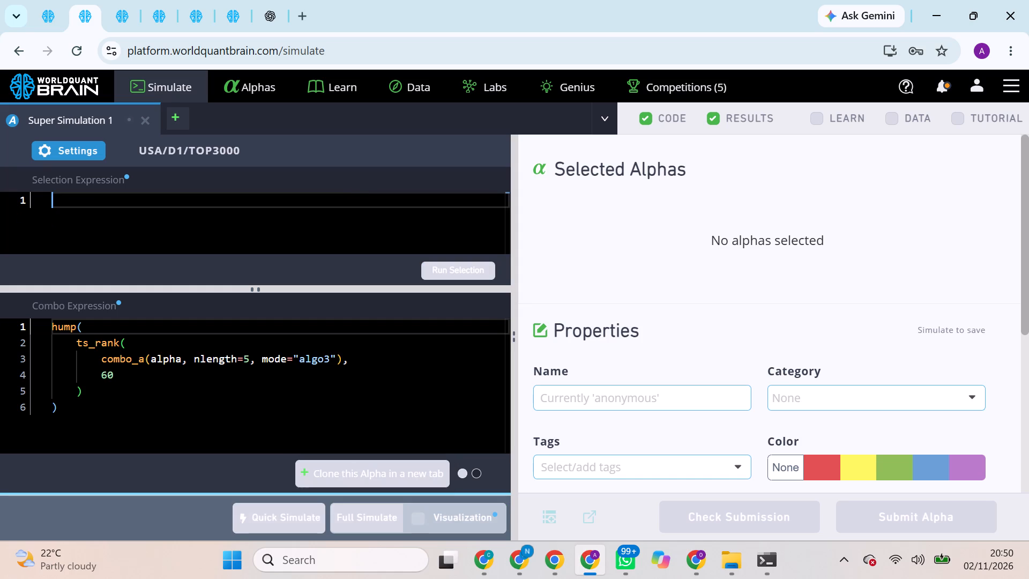
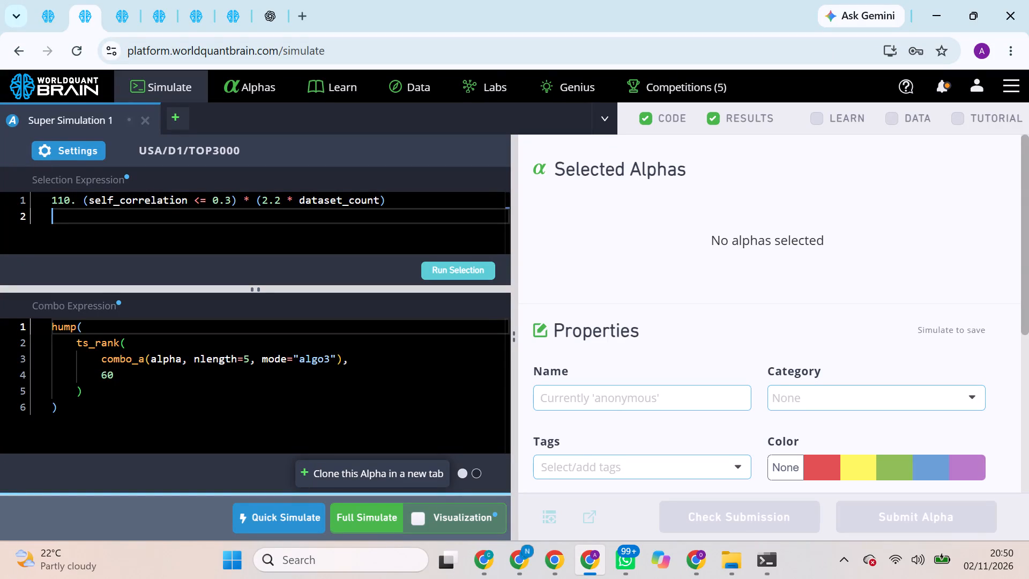
Remove the "110. " prefix from the selection expression so it reads (self_correlation <= 0.3) * (2.2 * dataset_count), and run the selection.
click(81, 197)
key(BackSpace)
key(BackSpace)
key(BackSpace)
key(BackSpace)
key(BackSpace)
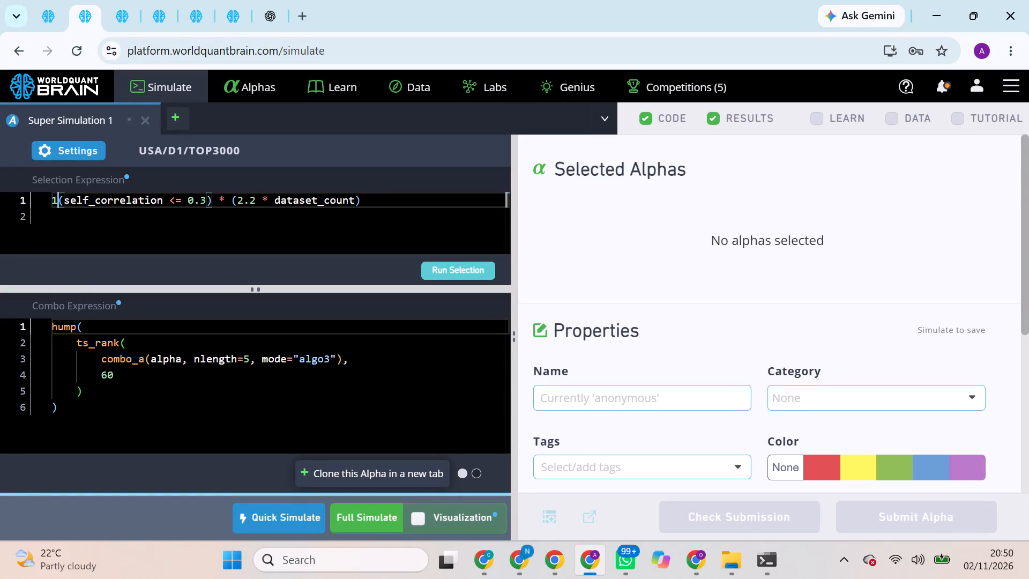
key(BackSpace)
key(BackSpace)
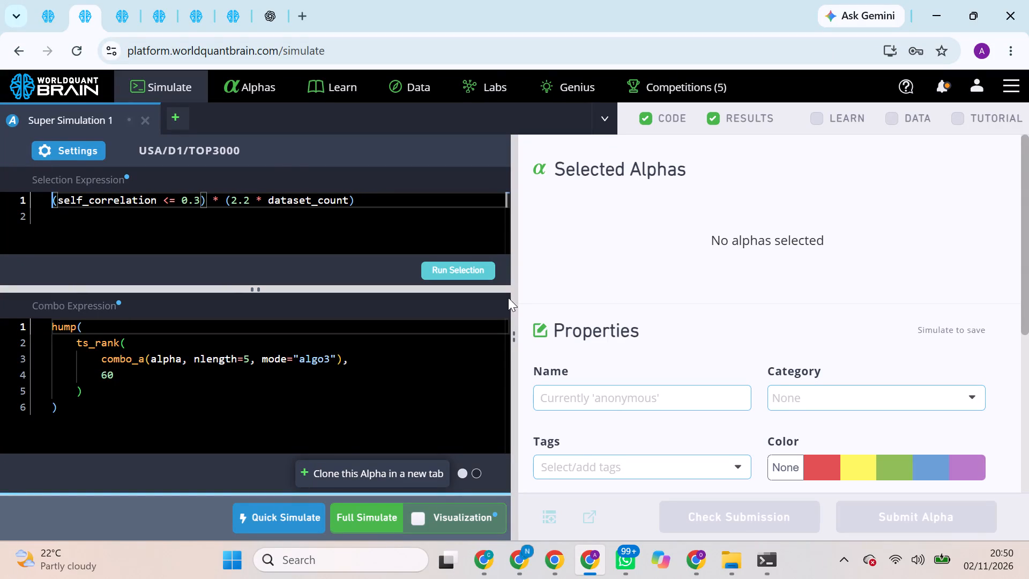
click(474, 265)
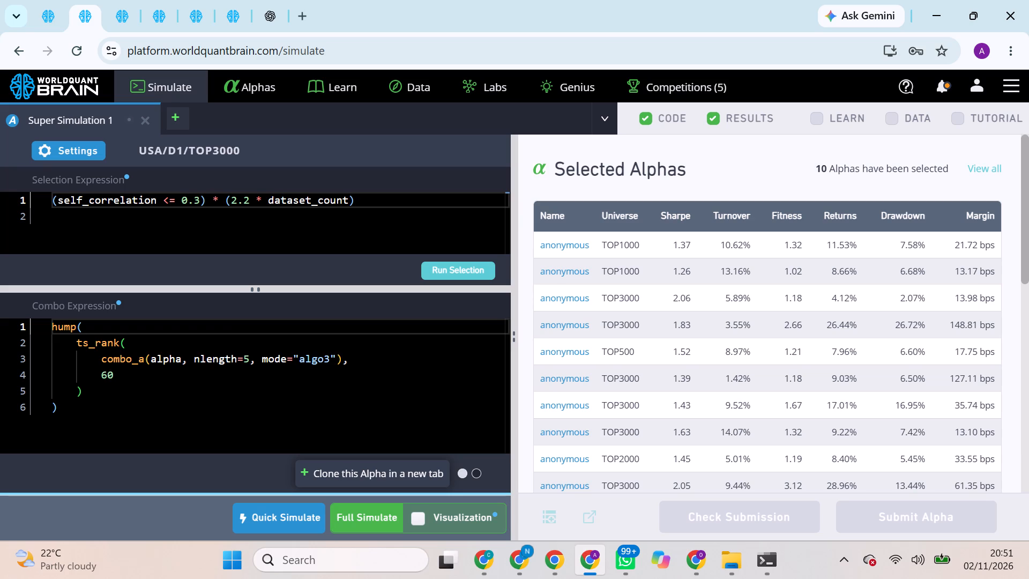
Start a full simulation of the USA/D1/TOP3000 super alpha.
click(386, 520)
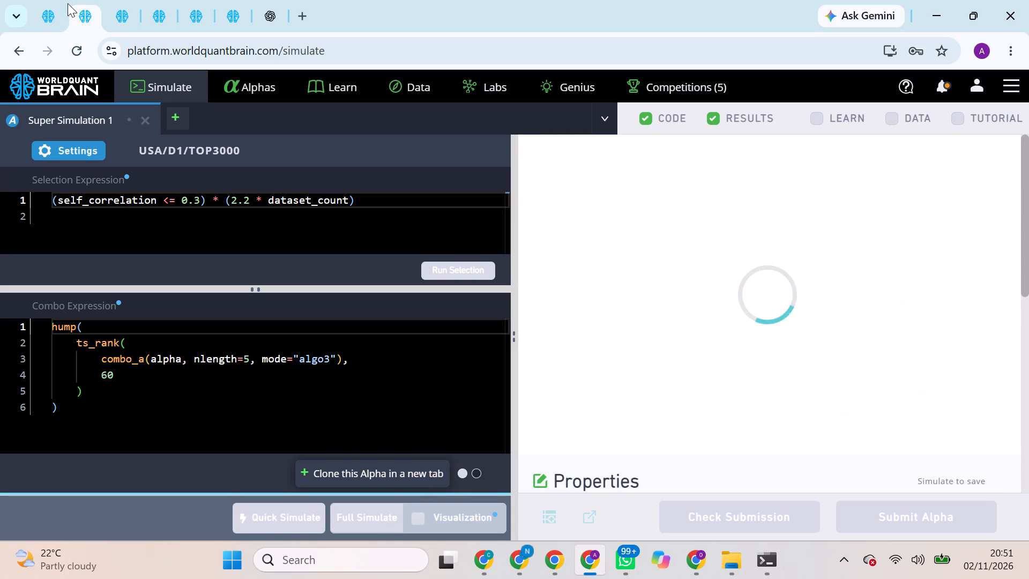
Run the Prod Correlation check for the USA/D1/TOP2000 super simulation.
click(56, 7)
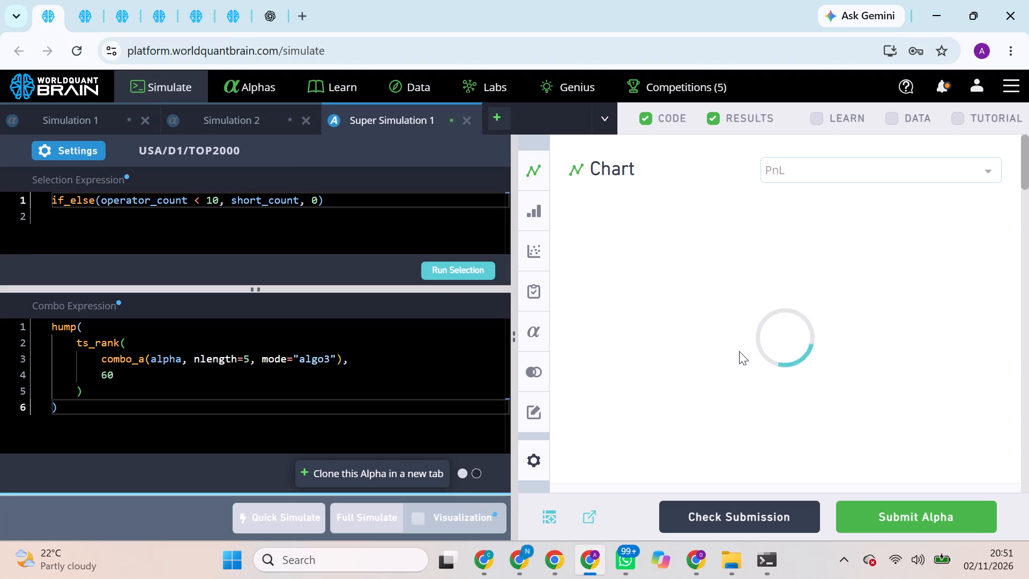
scroll(740, 347, down, 11)
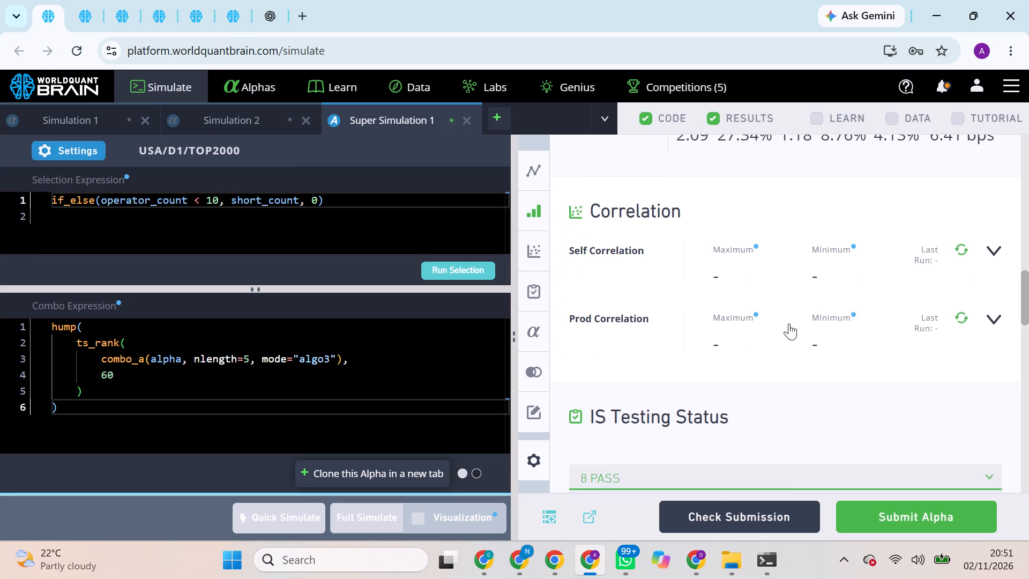
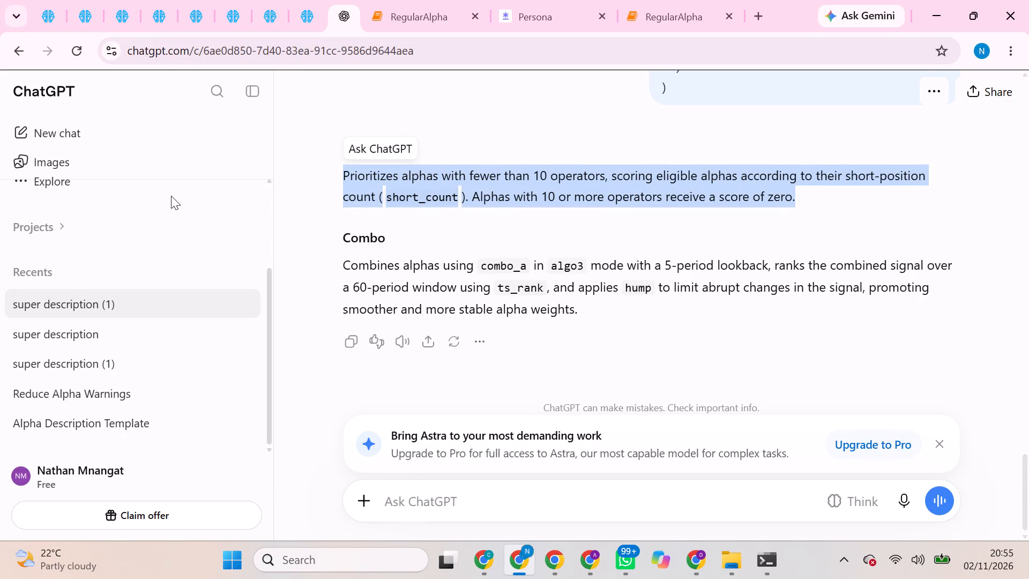
Copy ChatGPT's Selection paragraph into the Description of Selection Expression of the other profile's if_else(operator_count < 10, short_count, 0) super simulation.
double_click(503, 186)
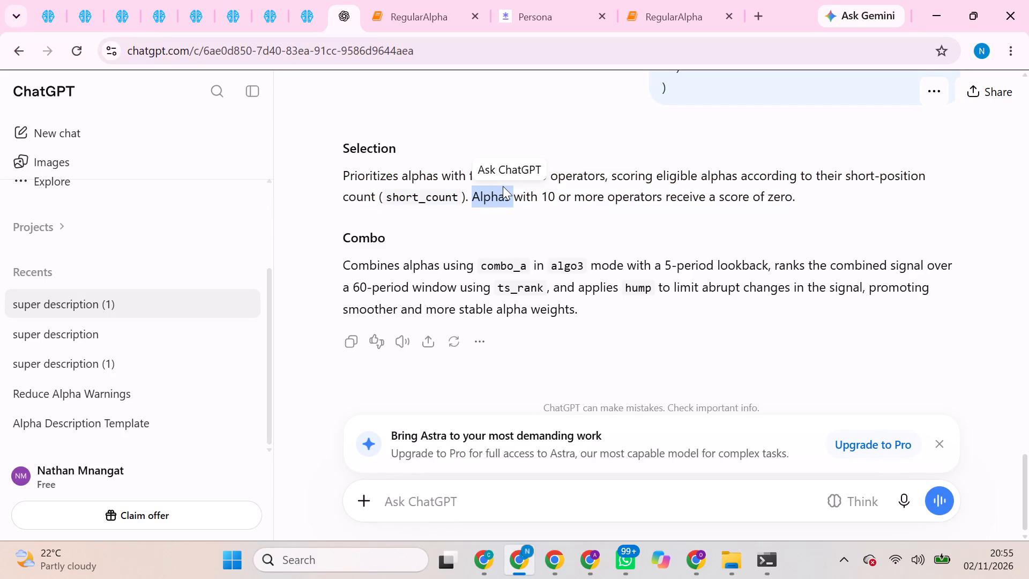
triple_click(503, 186)
key(ctrl+c)
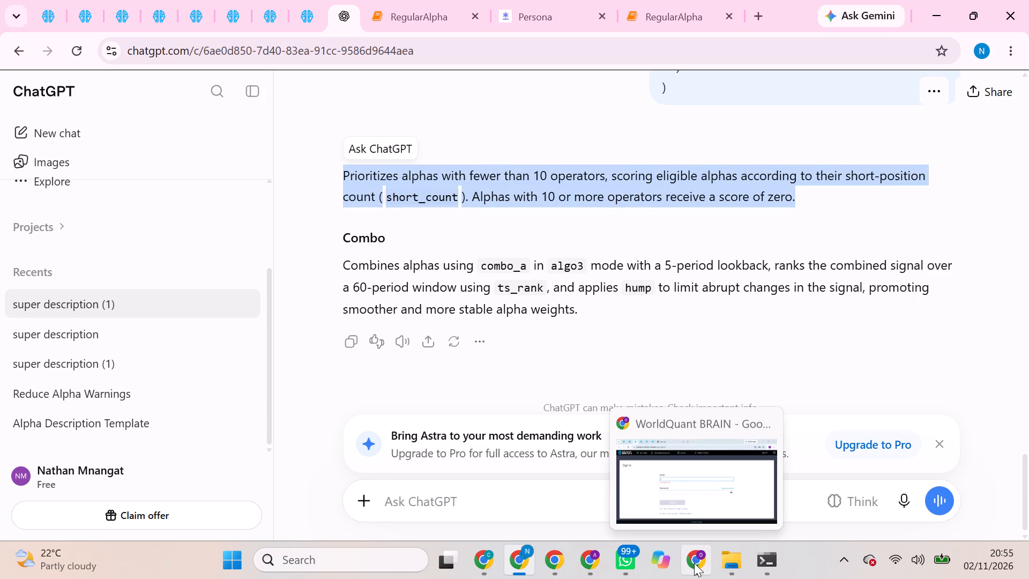
click(37, 0)
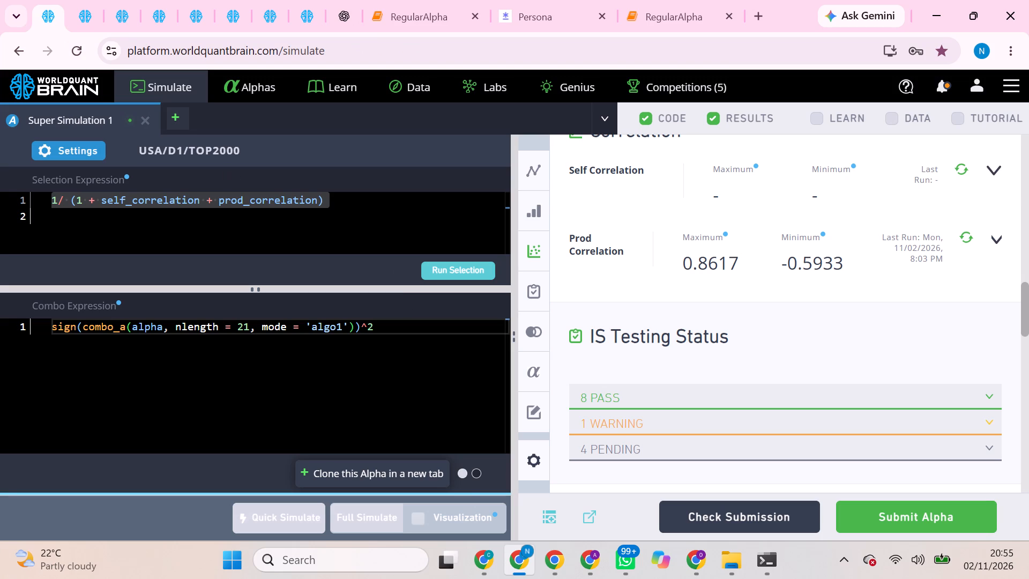
click(571, 561)
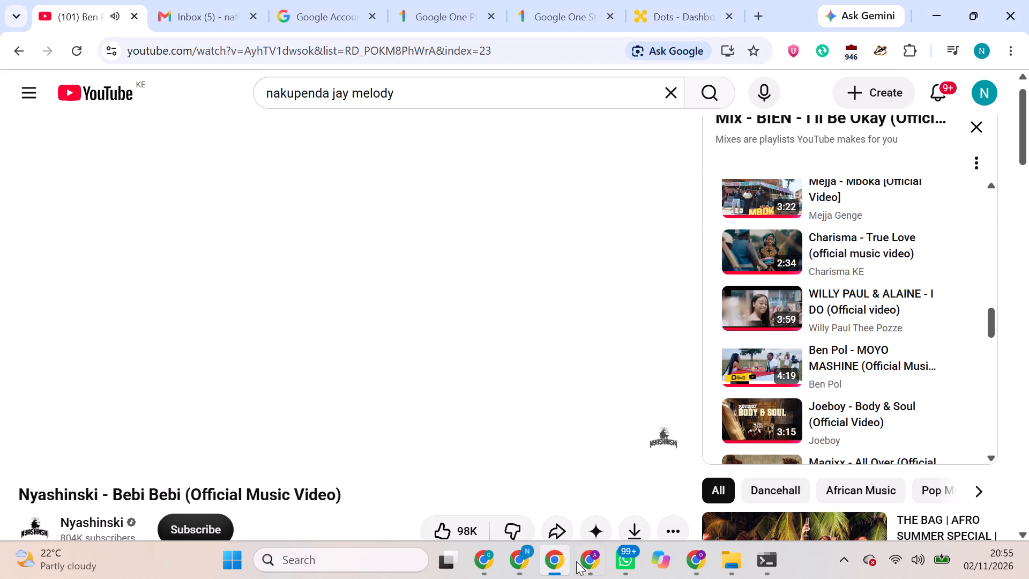
click(581, 561)
scroll(703, 434, down, 1)
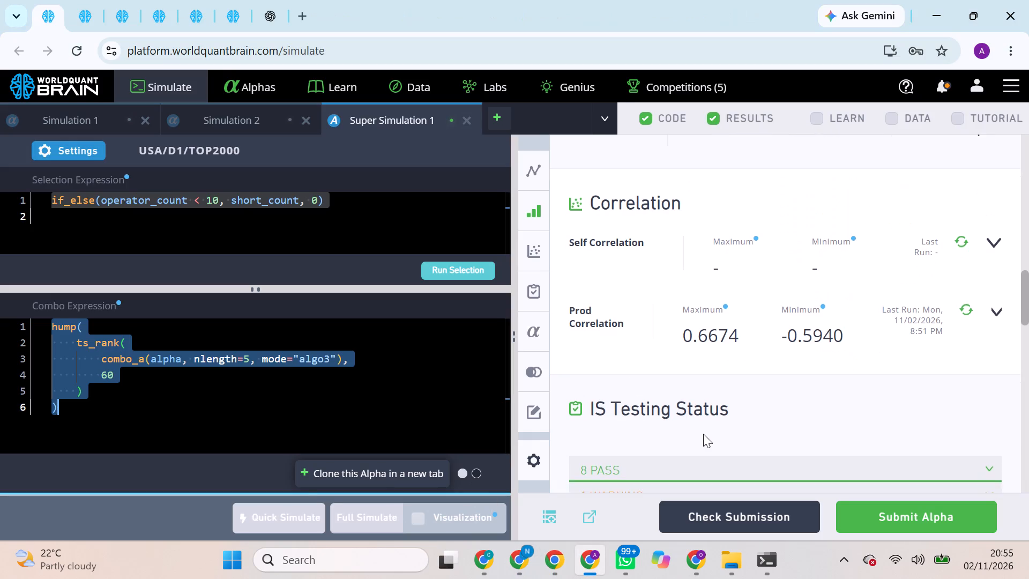
scroll(703, 434, down, 3)
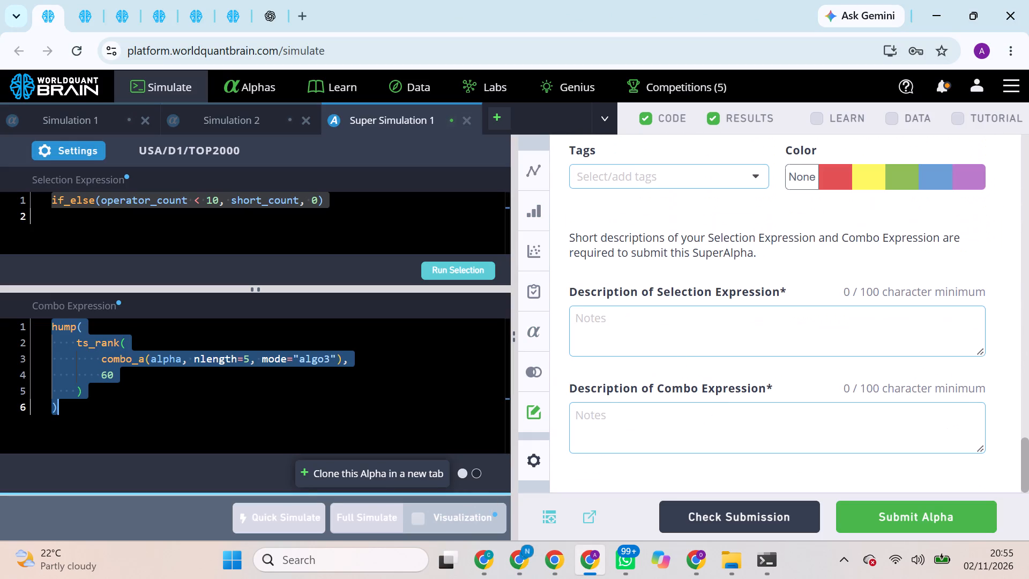
click(676, 336)
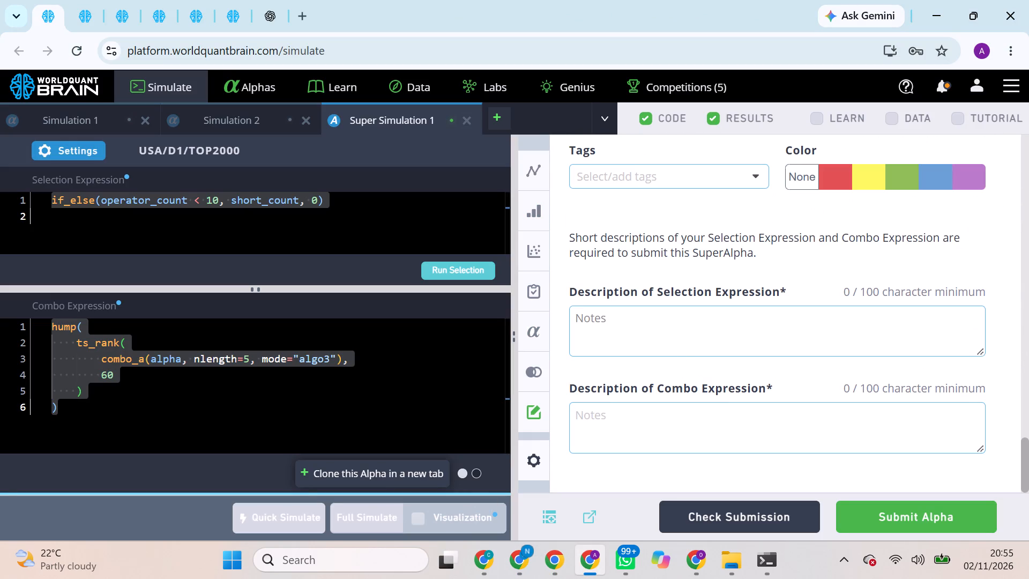
key(ctrl+v)
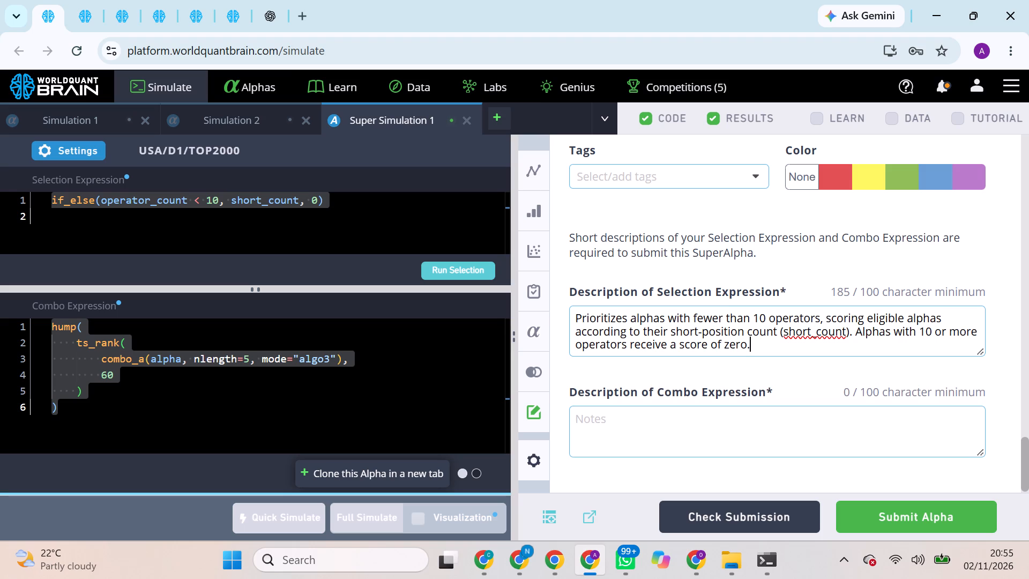
Return to the ChatGPT reply to fetch the Combo description for the same super simulation.
click(241, 17)
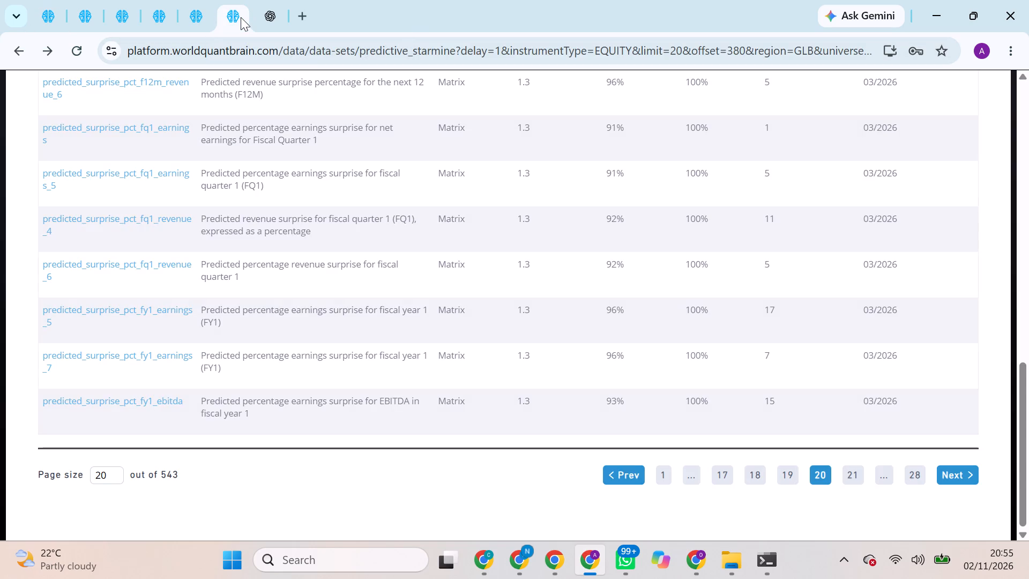
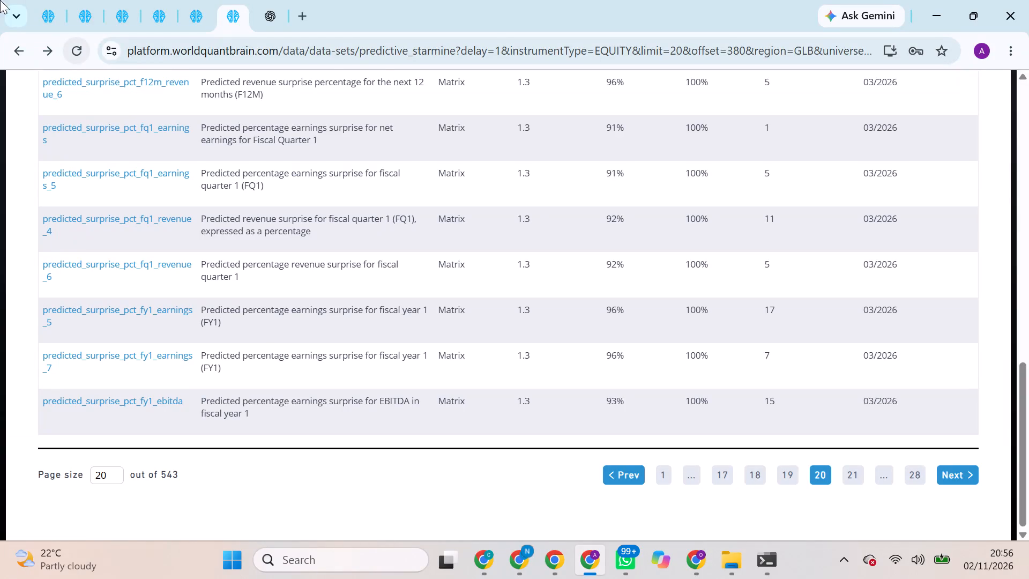
Fill the Description of Combo Expression with the copied selection paragraph and submit the if_else(operator_count < 10, short_count, 0) super alpha.
click(85, 0)
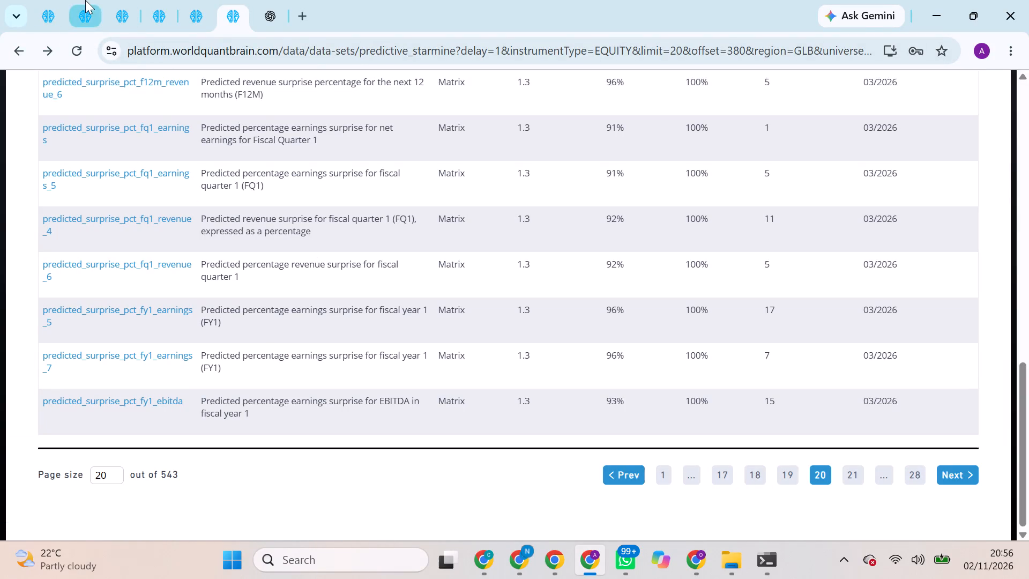
click(48, 0)
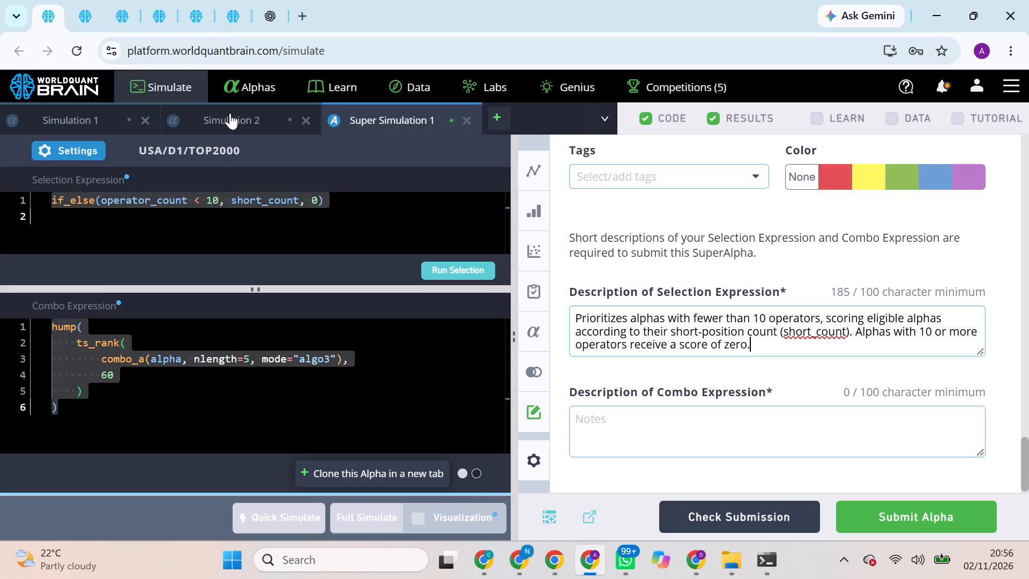
click(618, 431)
key(ctrl+v)
click(904, 508)
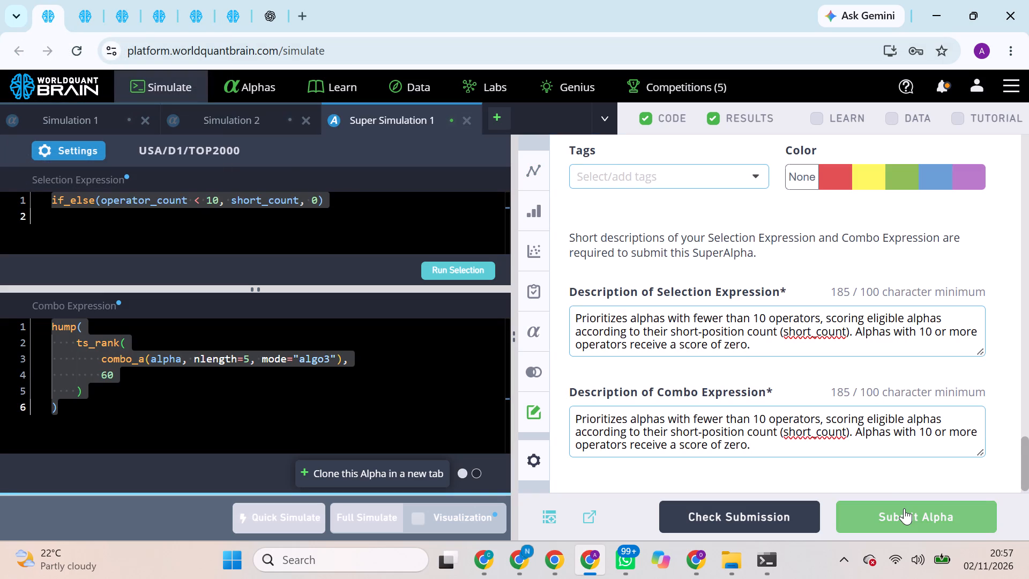
Run the Prod Correlation and Self Correlation checks on the (self_correlation <= 0.3) * (2.2 * dataset_count) super simulation.
click(78, 0)
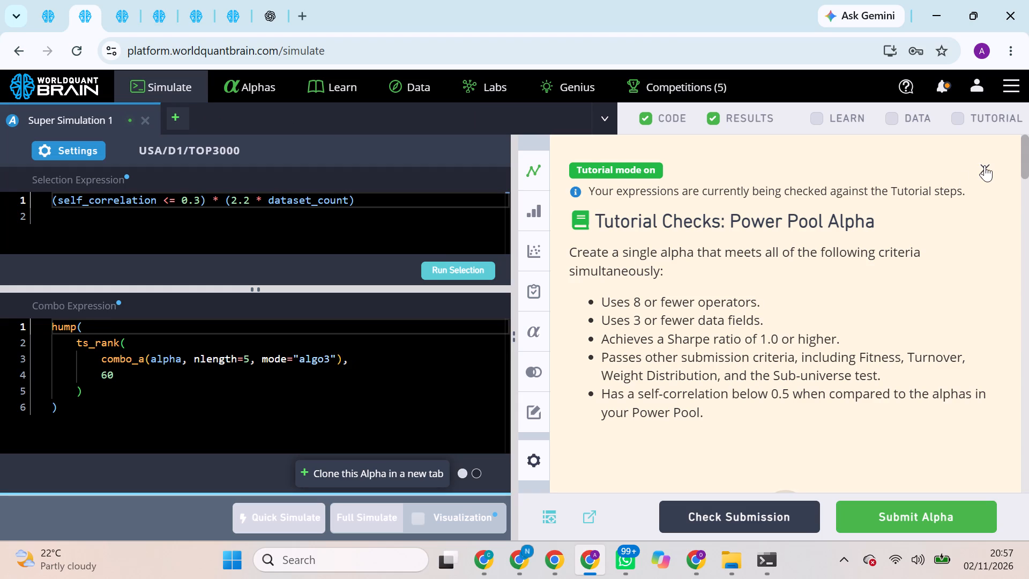
click(985, 165)
scroll(935, 265, down, 3)
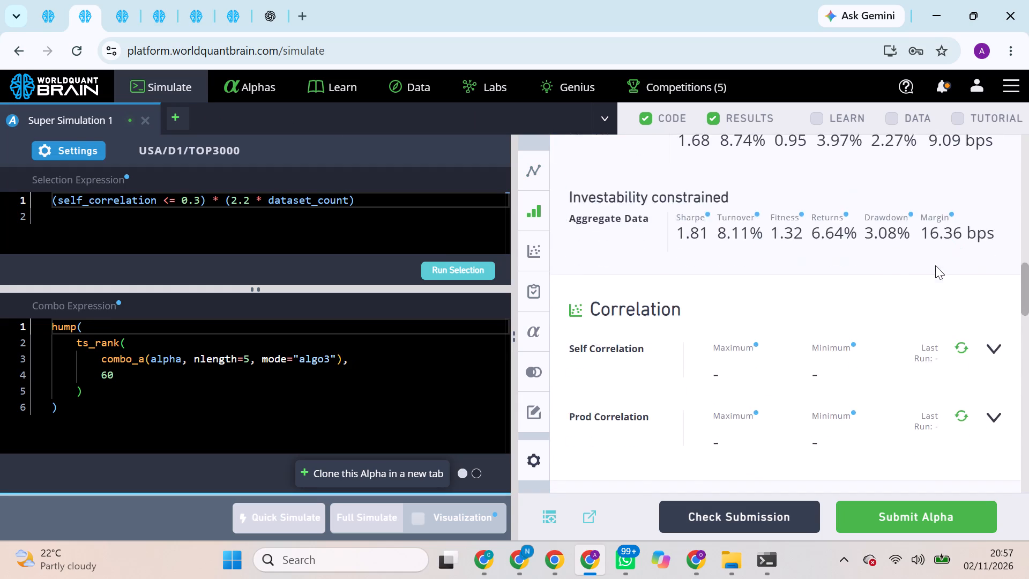
scroll(935, 265, down, 2)
click(958, 269)
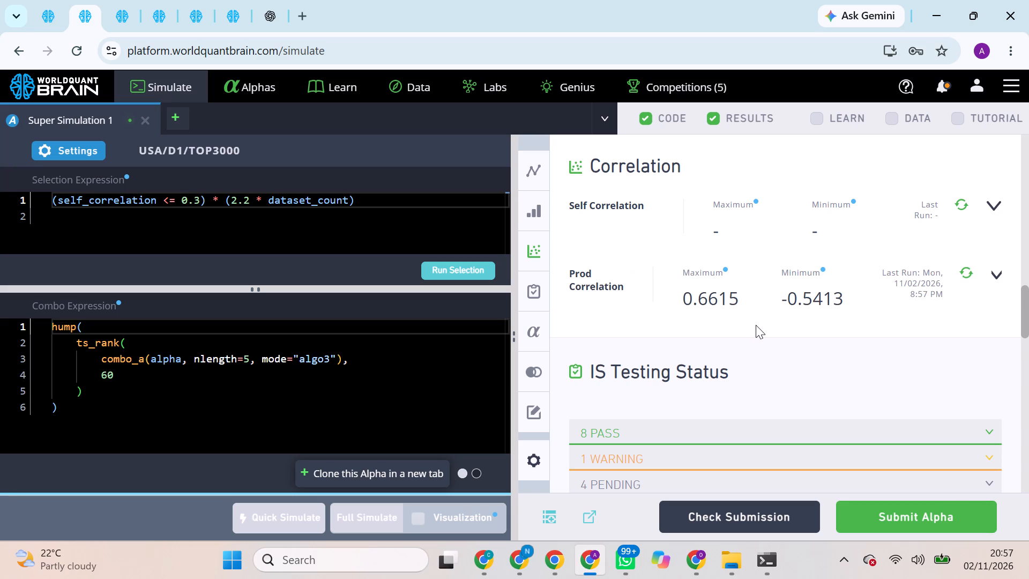
click(959, 205)
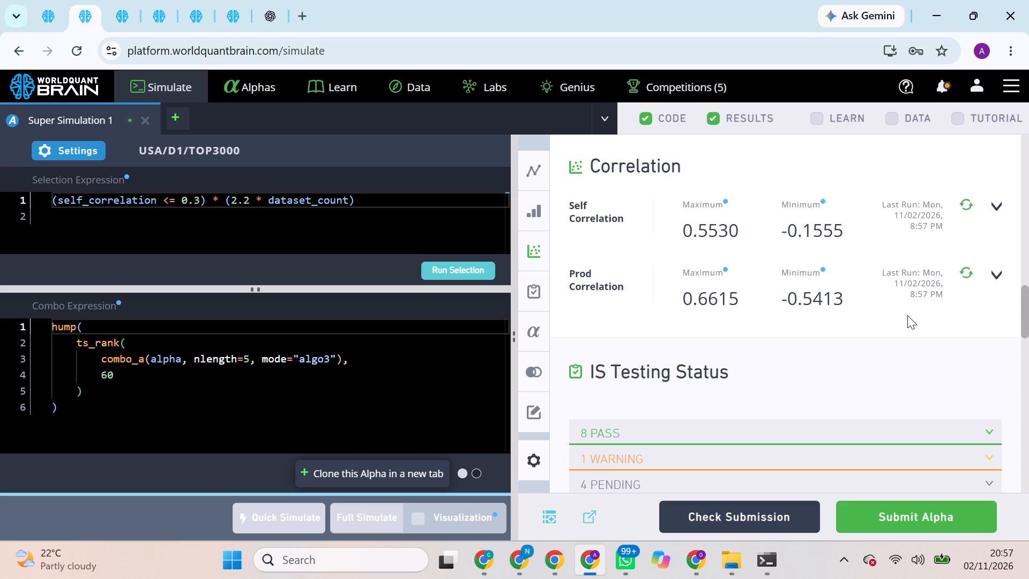
Mark the (self_correlation <= 0.3) * (2.2 * dataset_count) super alpha with the blue color in its properties.
scroll(907, 315, down, 3)
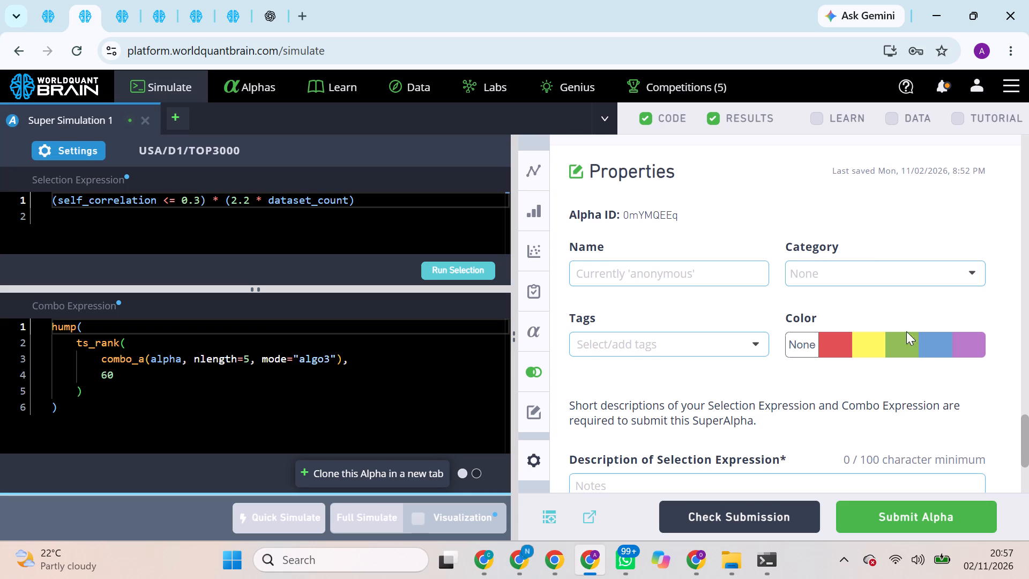
click(937, 346)
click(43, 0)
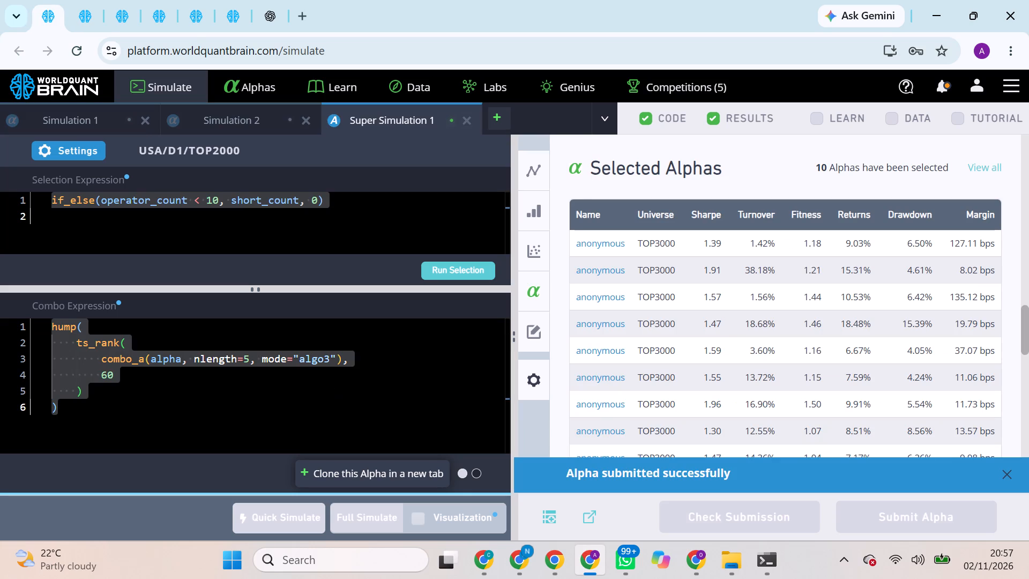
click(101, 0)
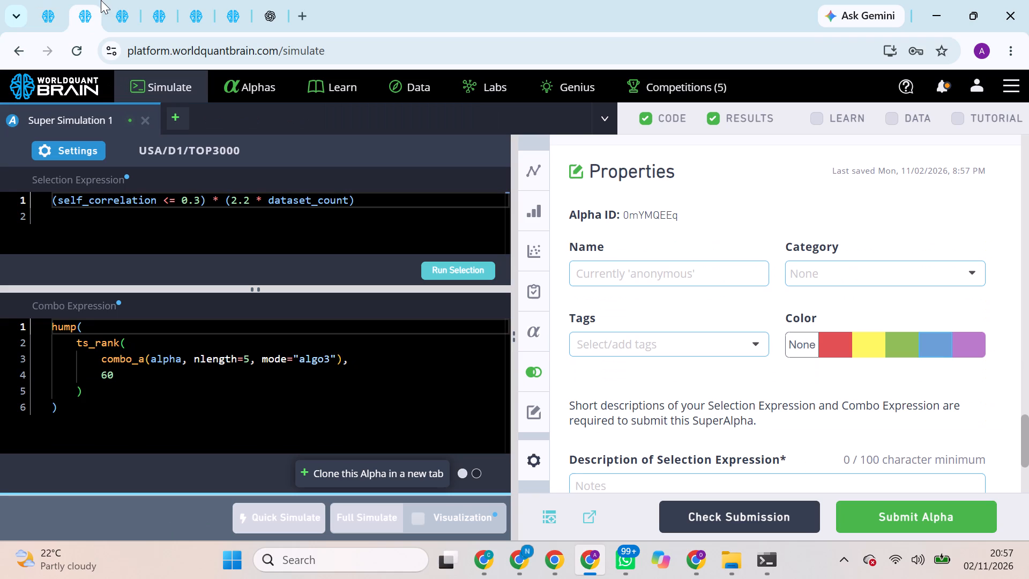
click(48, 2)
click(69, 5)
Set the combo neutralization of the if_else(operator_count < 10, short_count, 0) super simulation to Slow Factors and apply the settings.
click(43, 0)
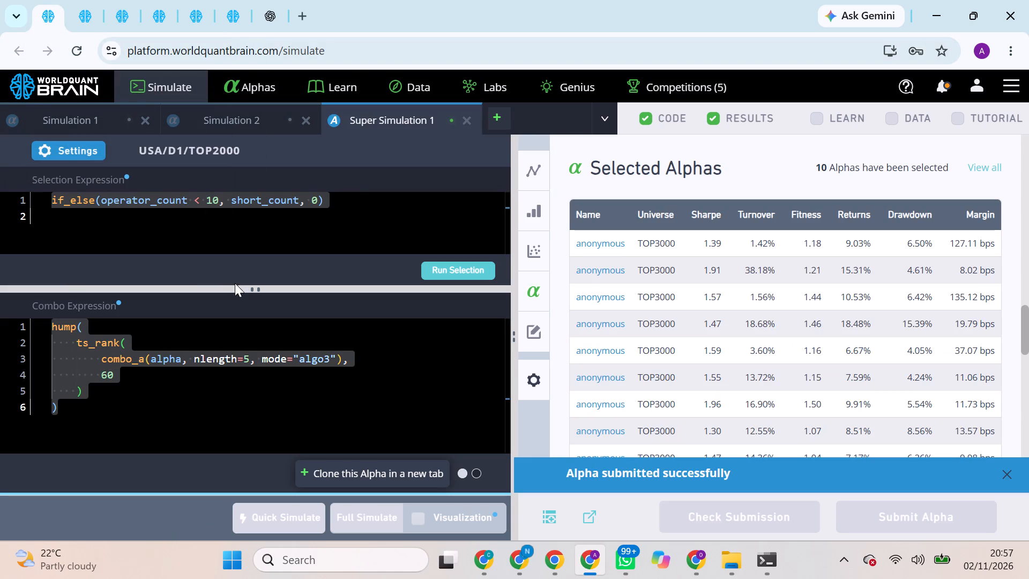
click(220, 257)
click(187, 227)
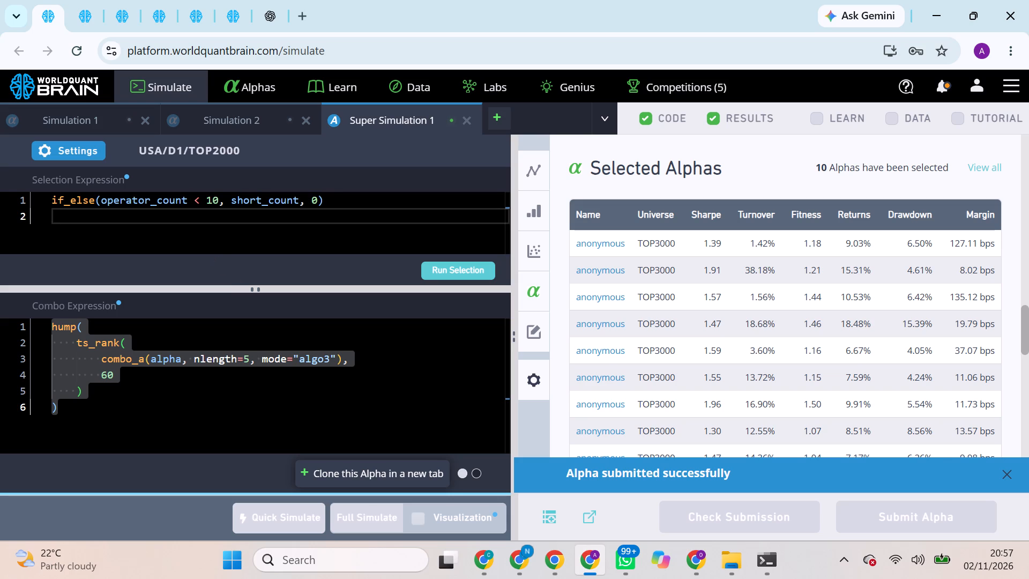
click(264, 426)
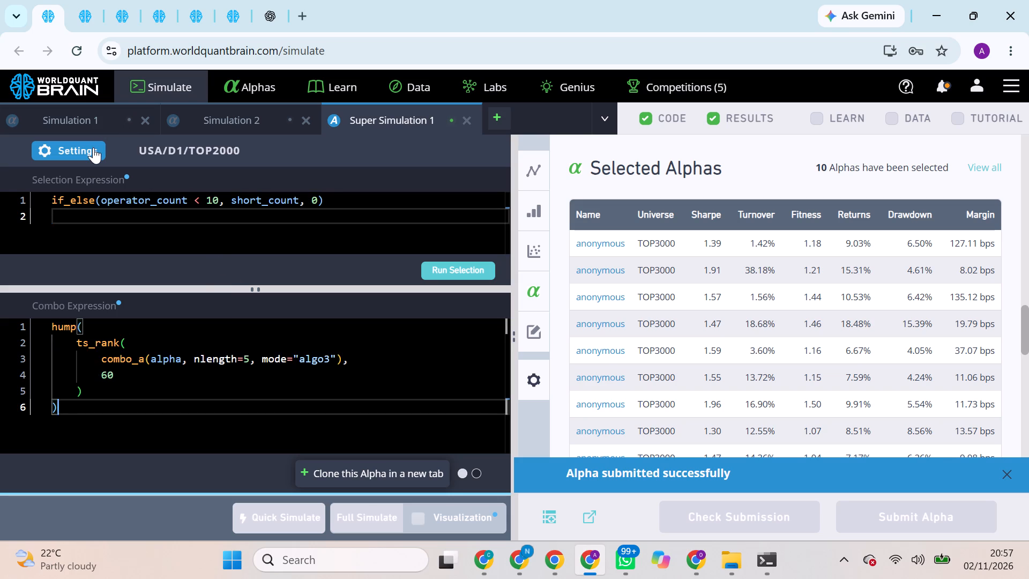
click(93, 147)
scroll(253, 391, down, 1)
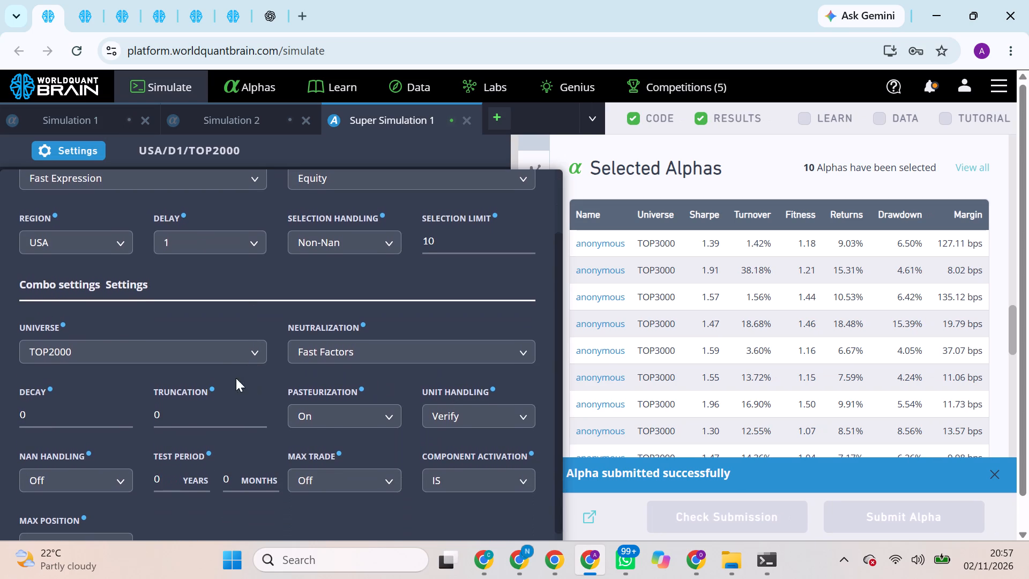
click(327, 358)
click(330, 499)
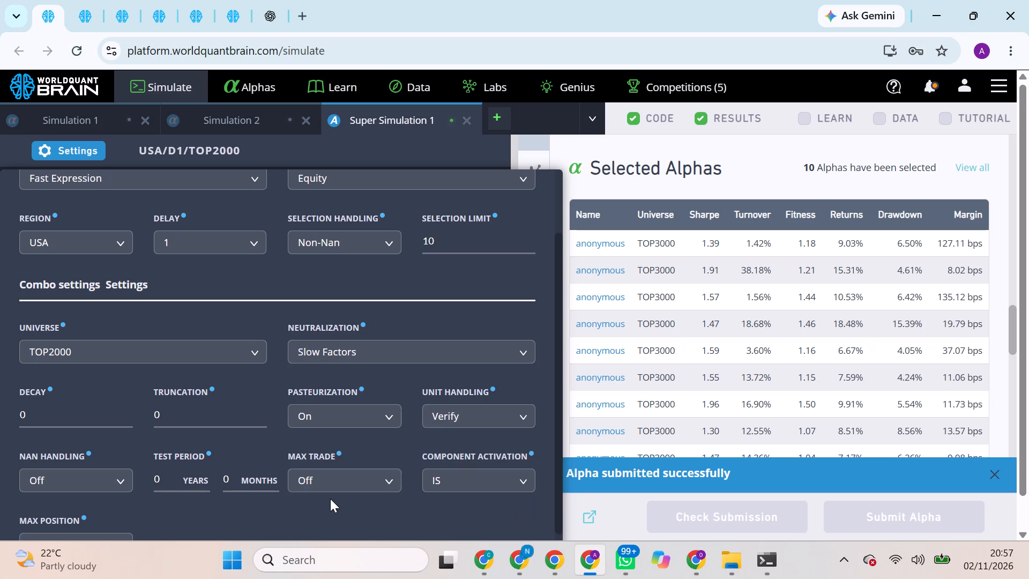
click(178, 347)
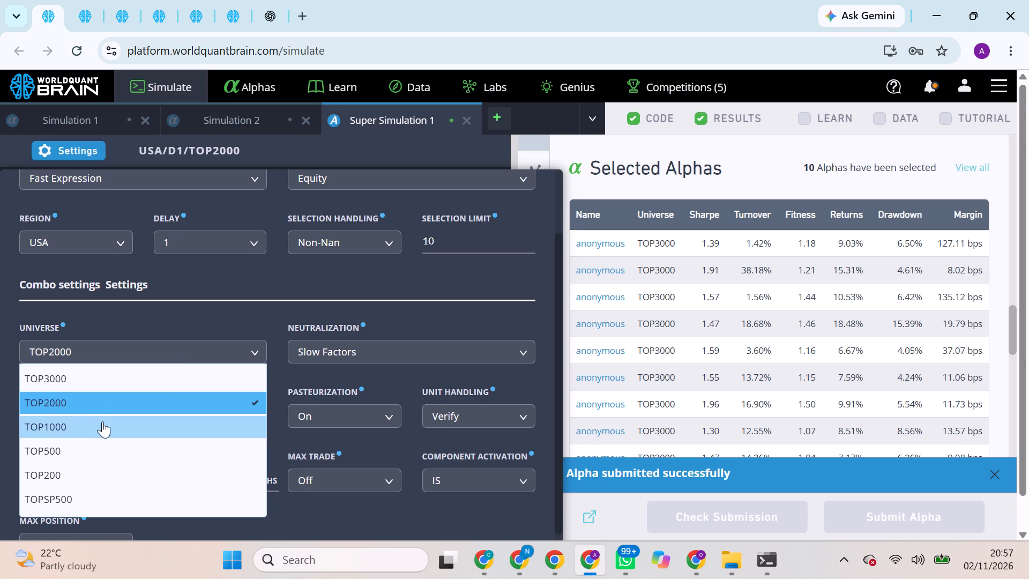
scroll(386, 428, down, 2)
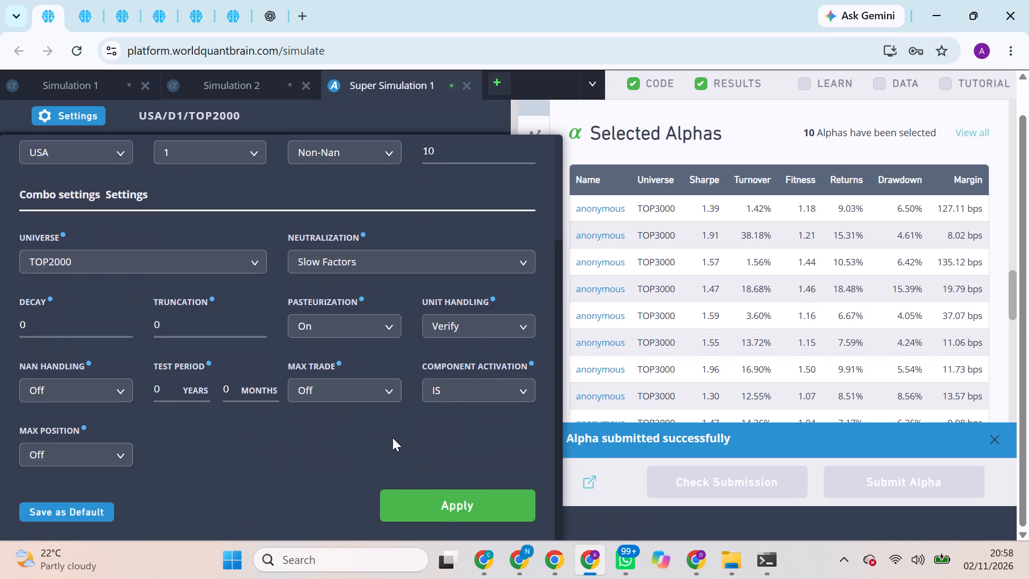
click(441, 508)
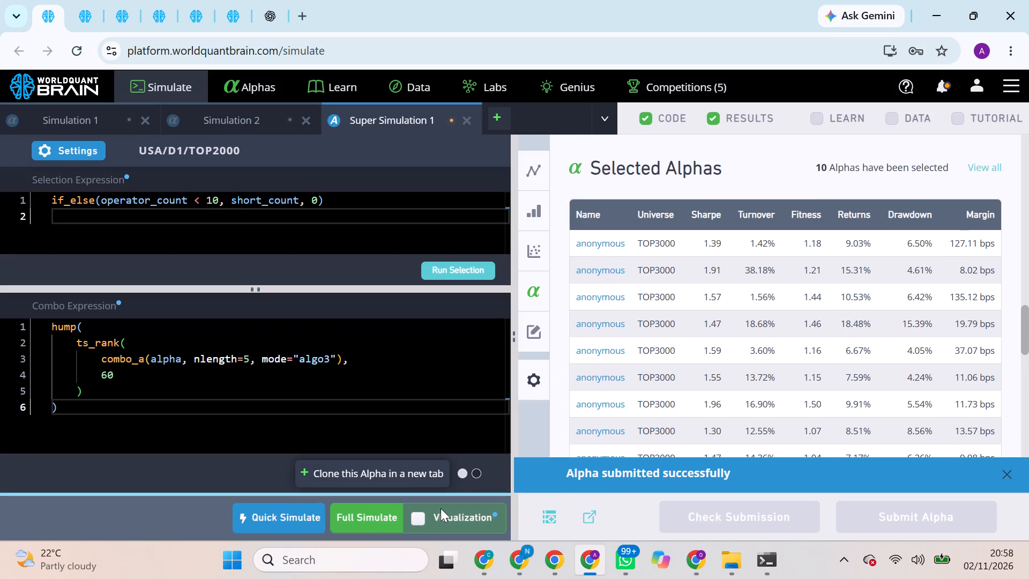
Rerun the selection and start a full simulation of the if_else super alpha.
click(445, 279)
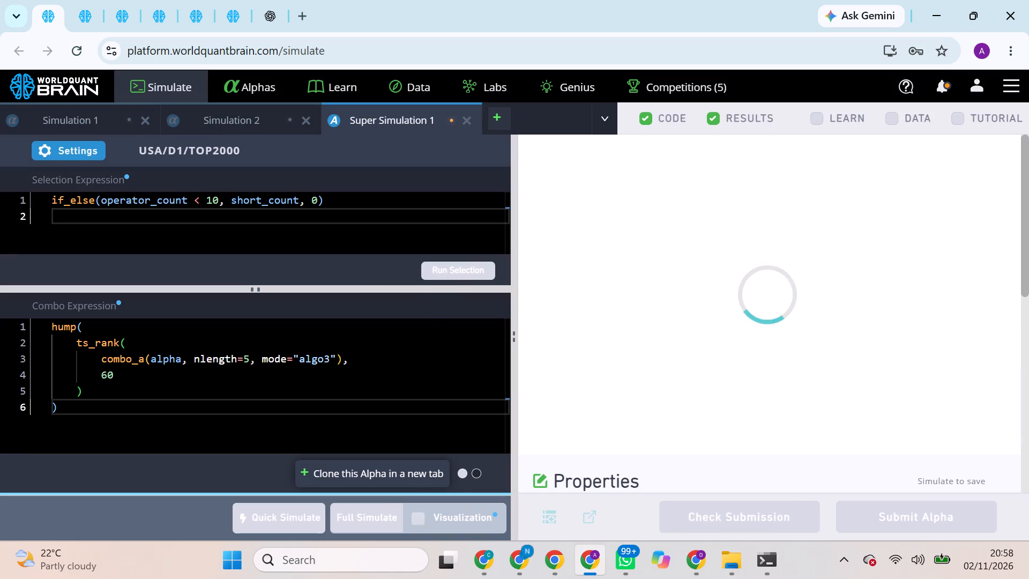
click(371, 512)
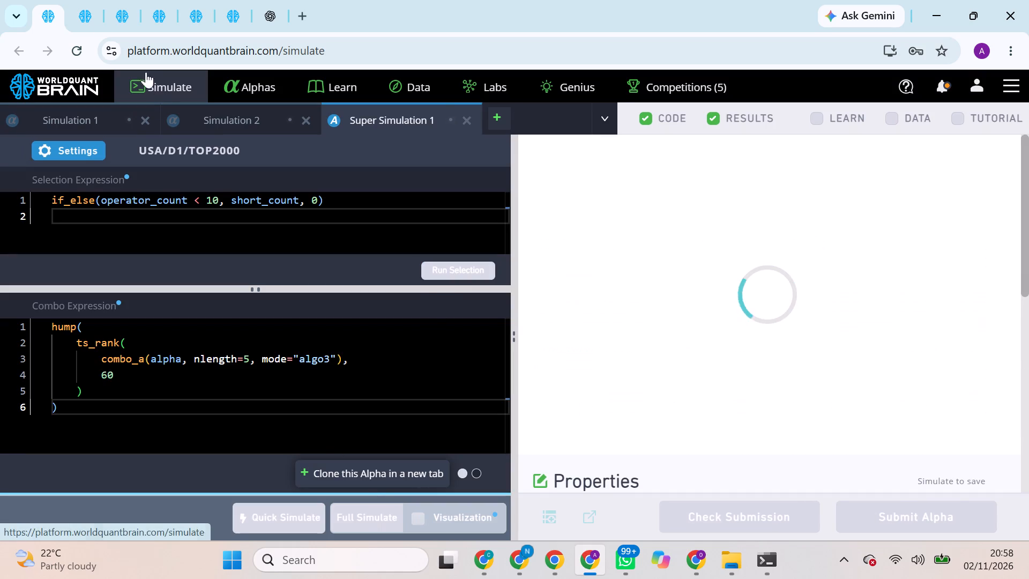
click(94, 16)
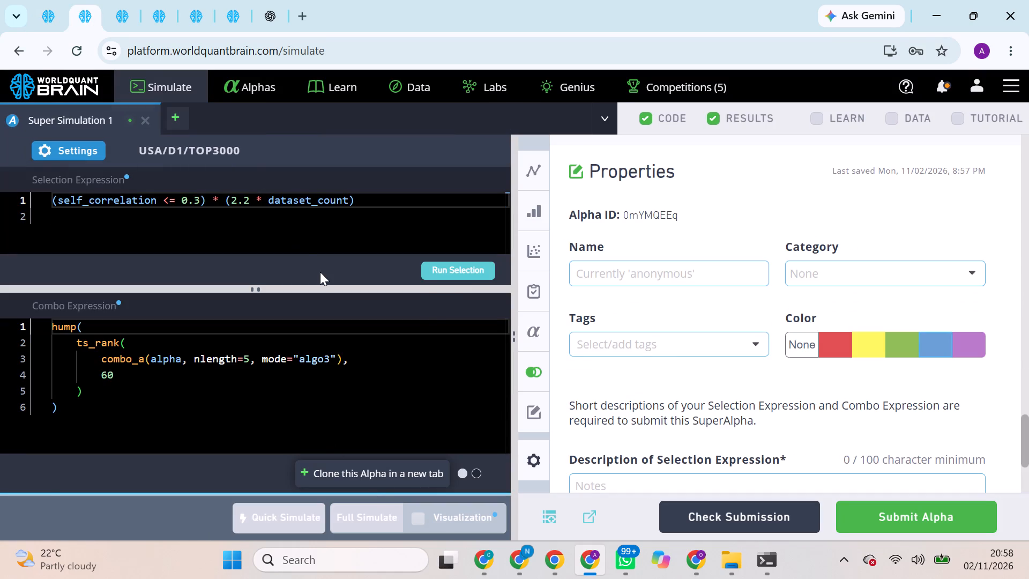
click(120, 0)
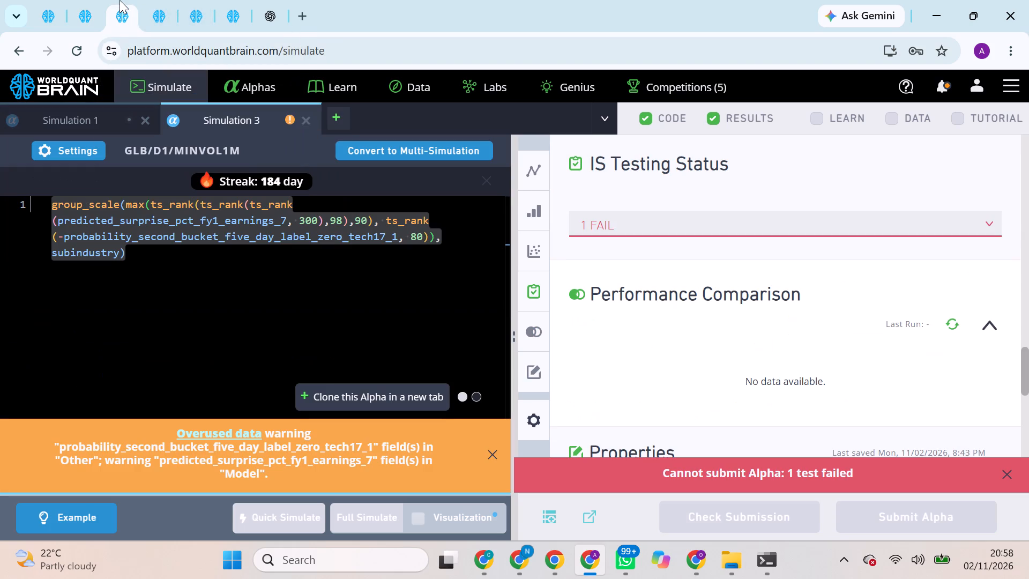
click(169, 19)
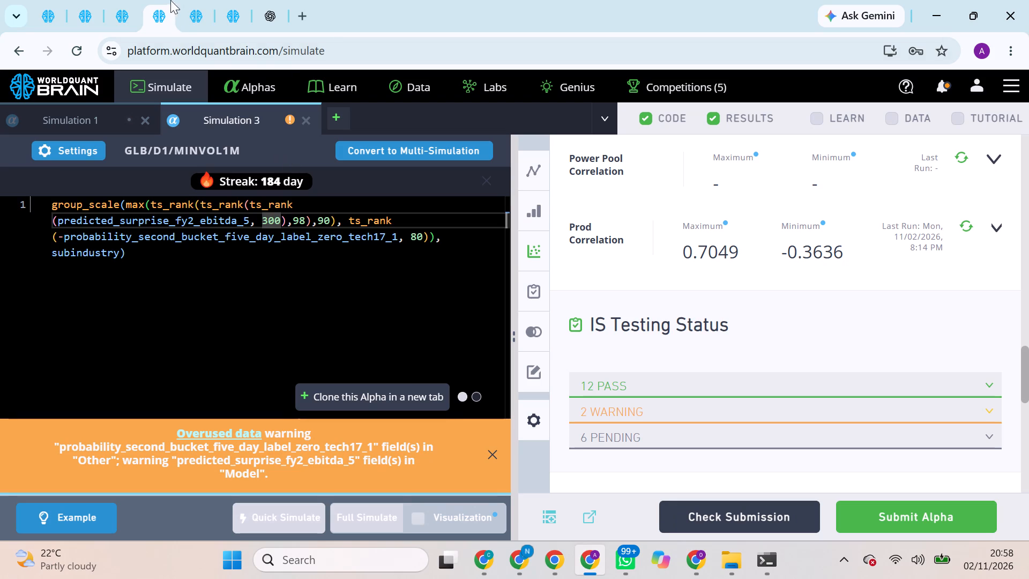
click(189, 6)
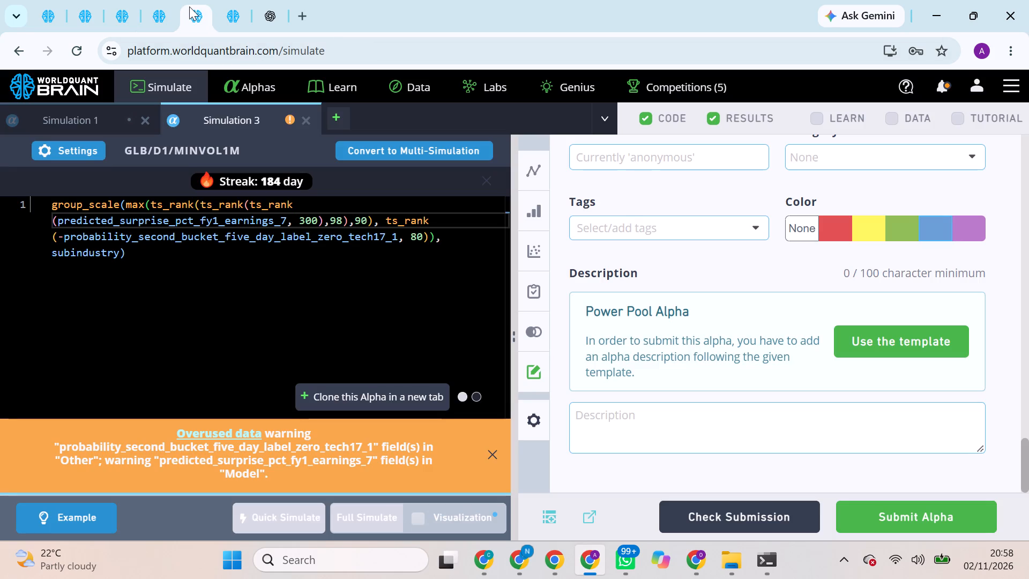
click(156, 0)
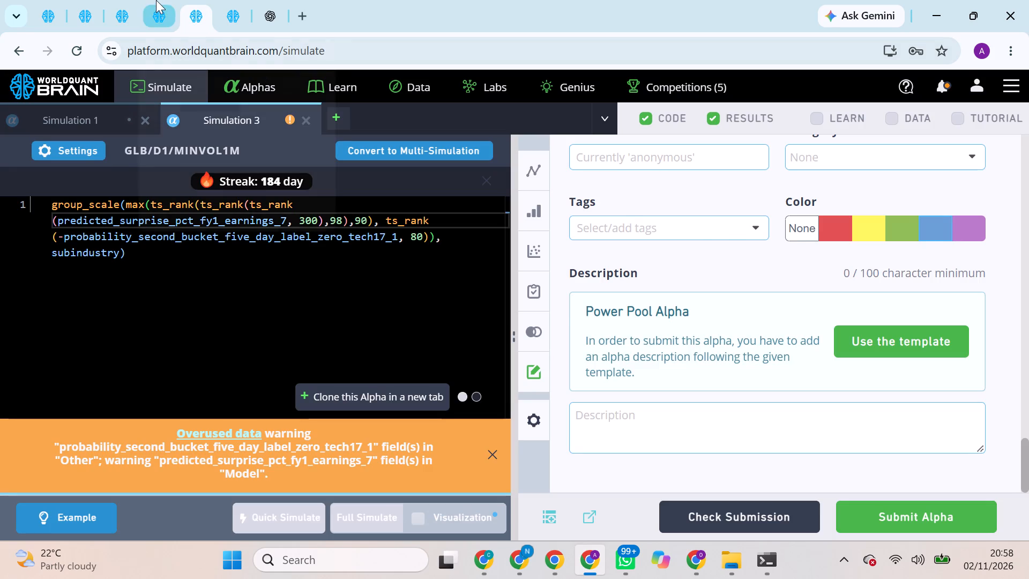
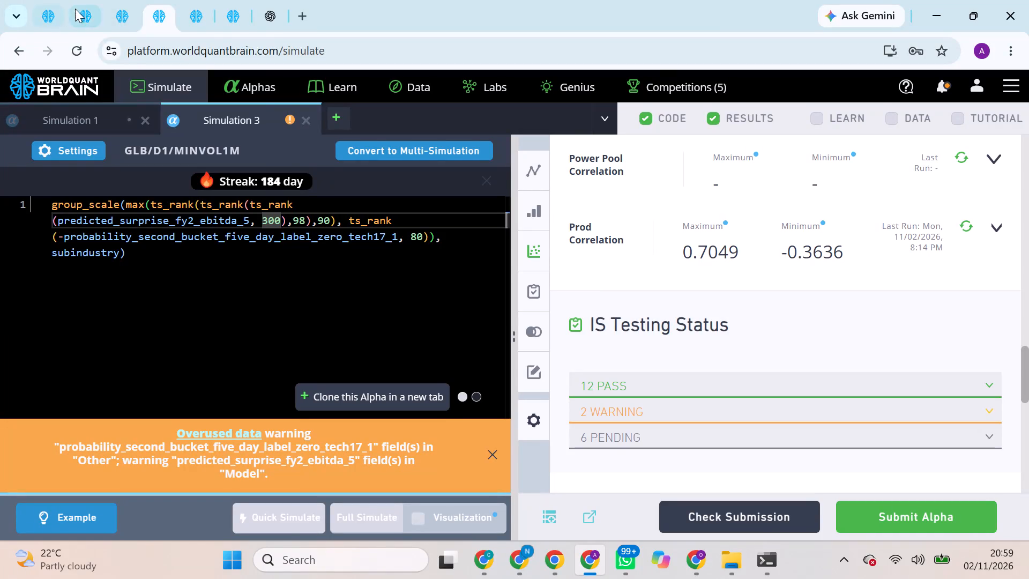
Set the combo universe of the (self_correlation <= 0.3) * (2.2 * dataset_count) super simulation to TOP2000, neutralization to Market and truncation to 0.04, and apply.
click(57, 4)
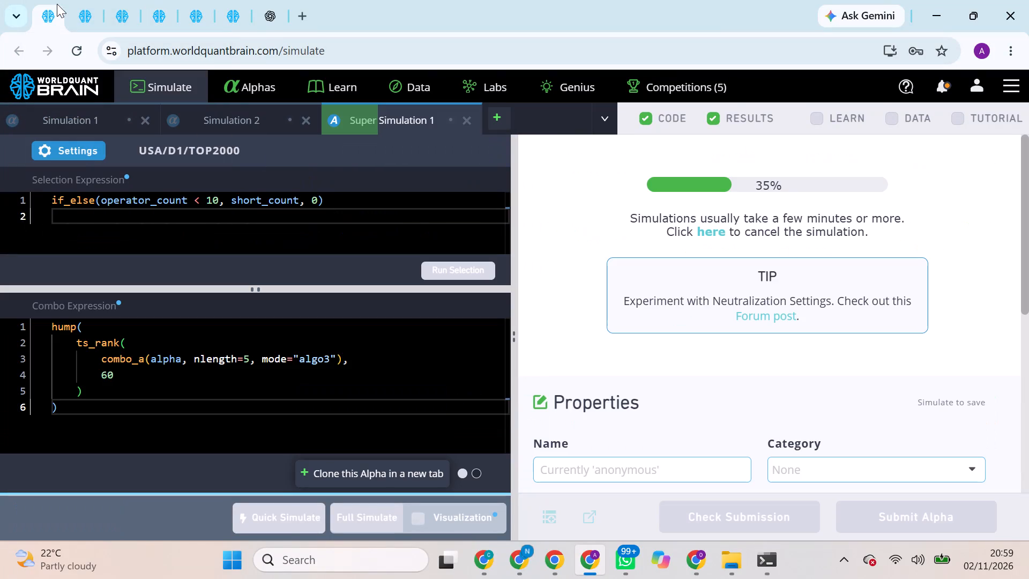
click(81, 0)
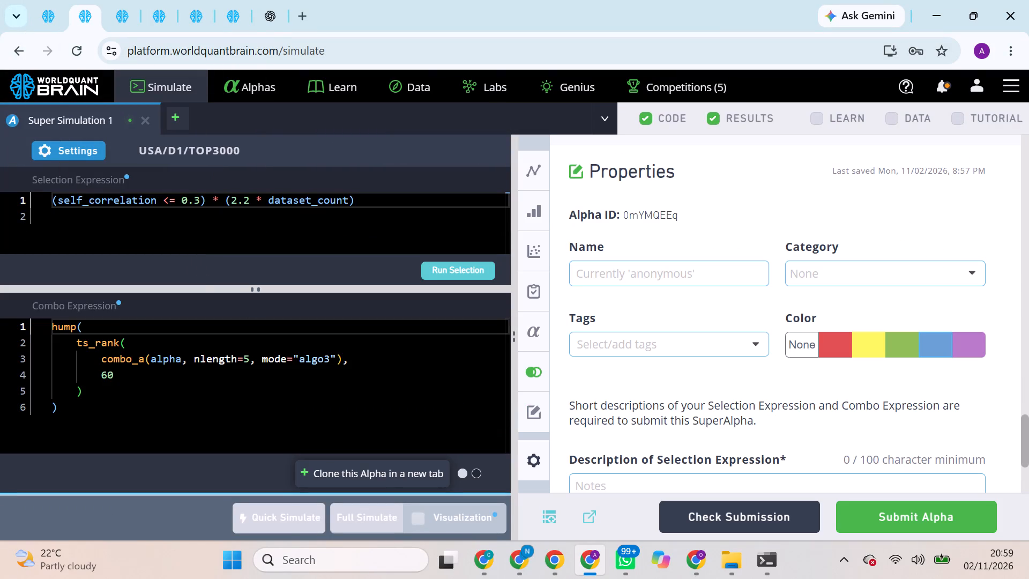
click(93, 157)
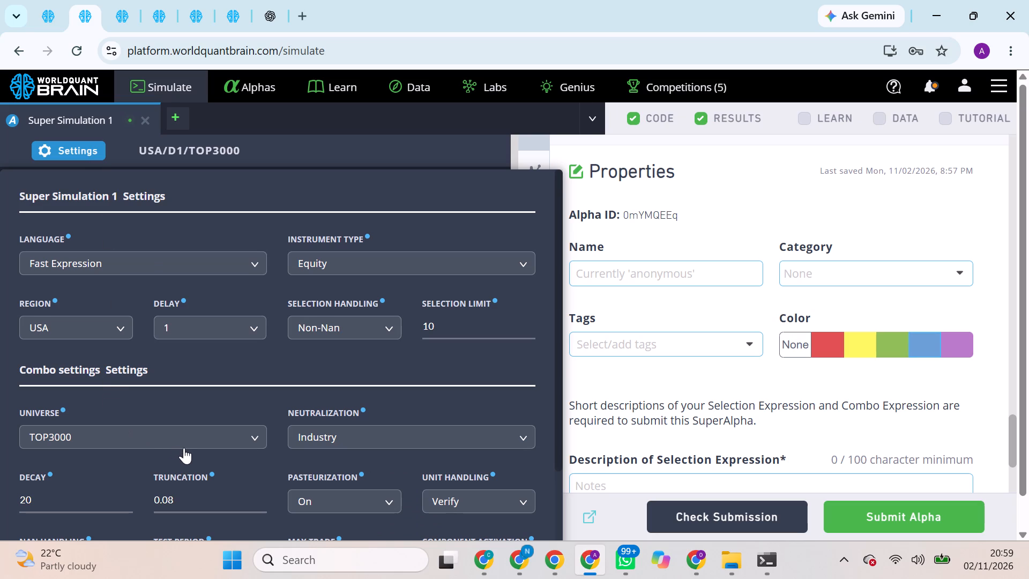
scroll(184, 448, down, 1)
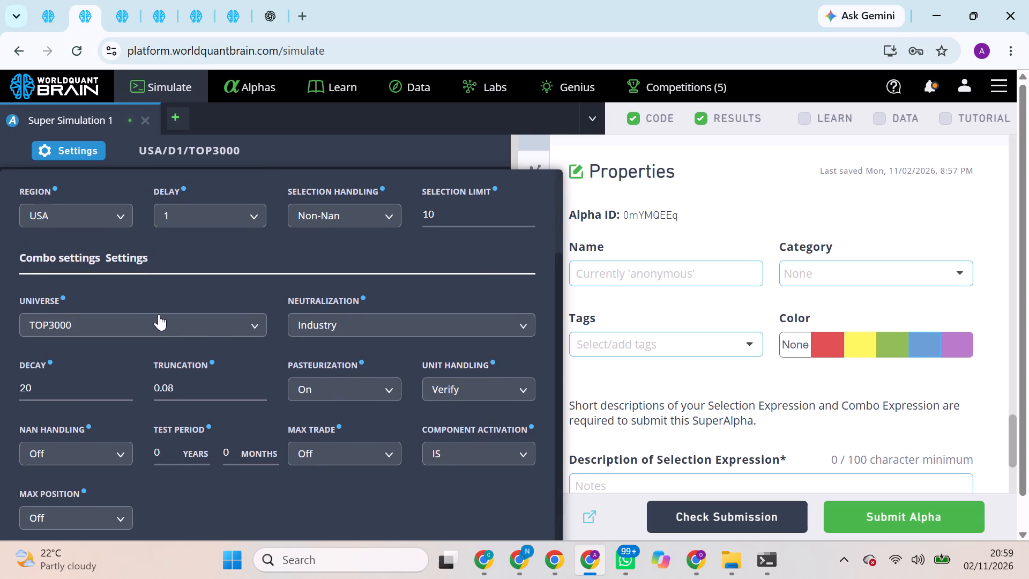
click(183, 330)
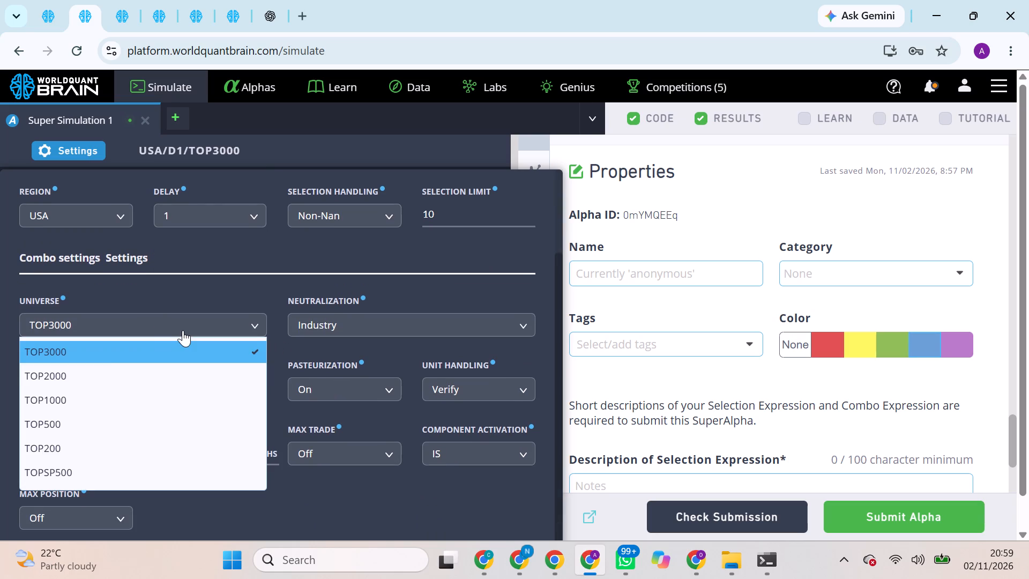
click(84, 378)
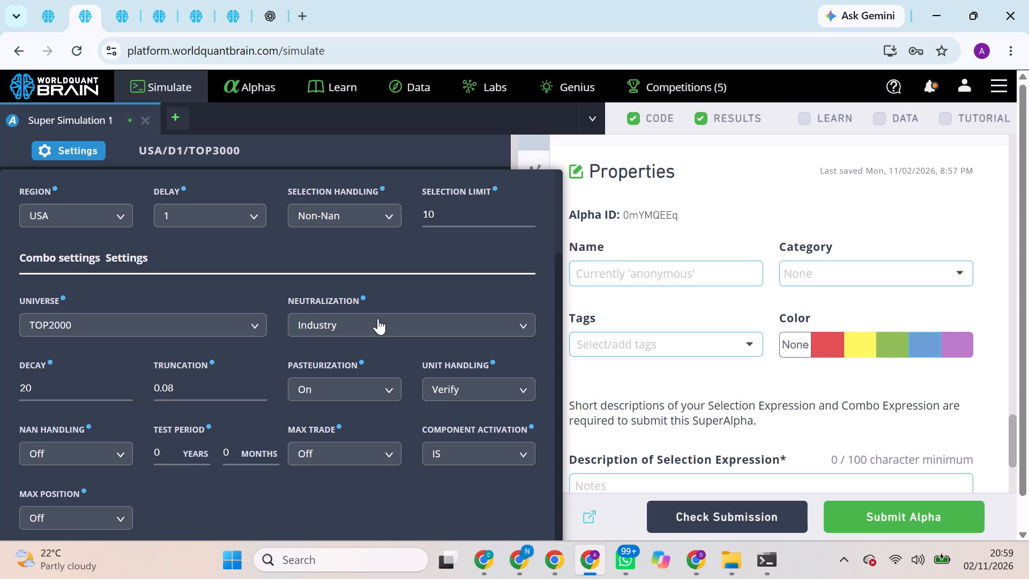
click(383, 329)
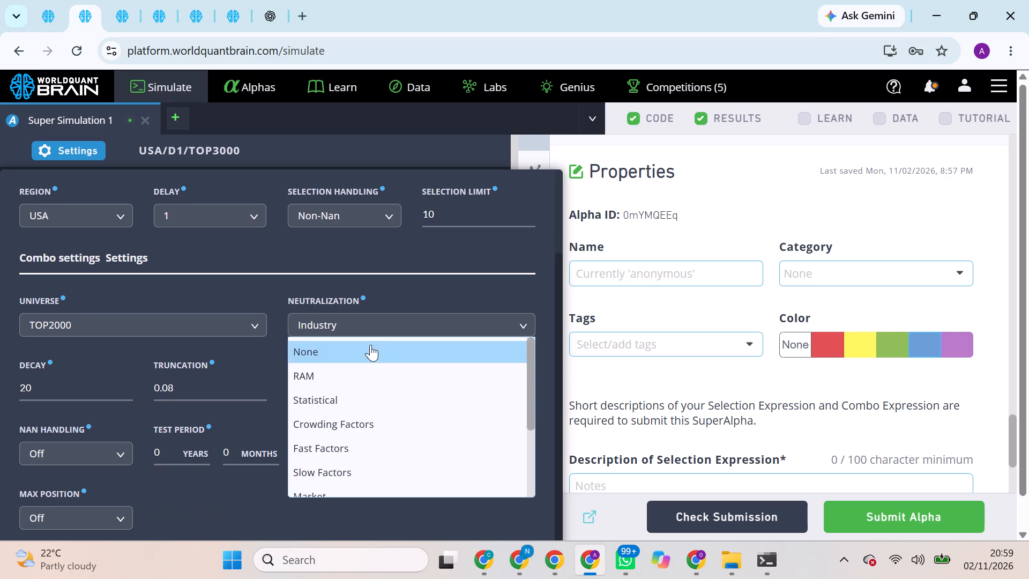
scroll(347, 425, down, 2)
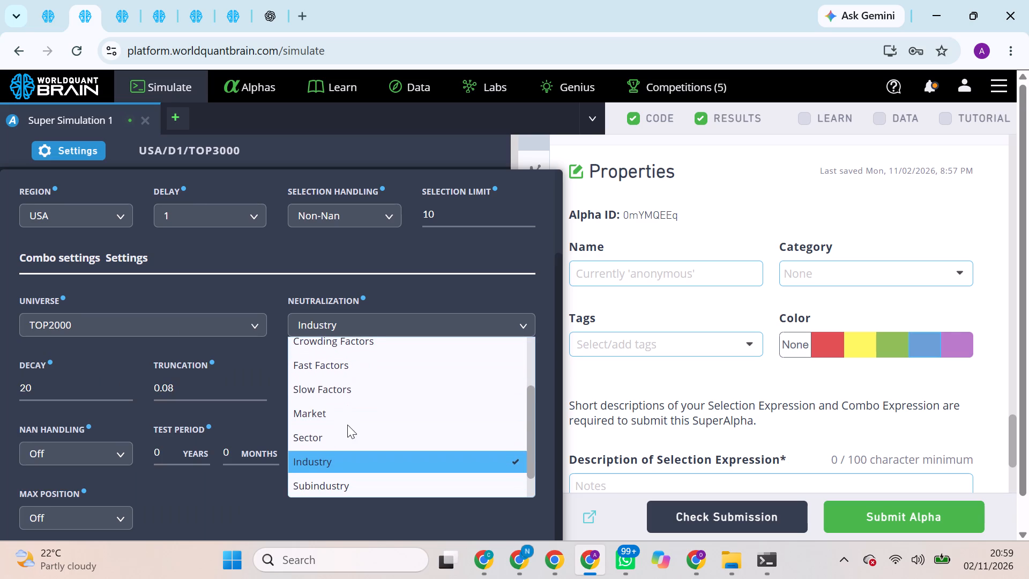
click(330, 415)
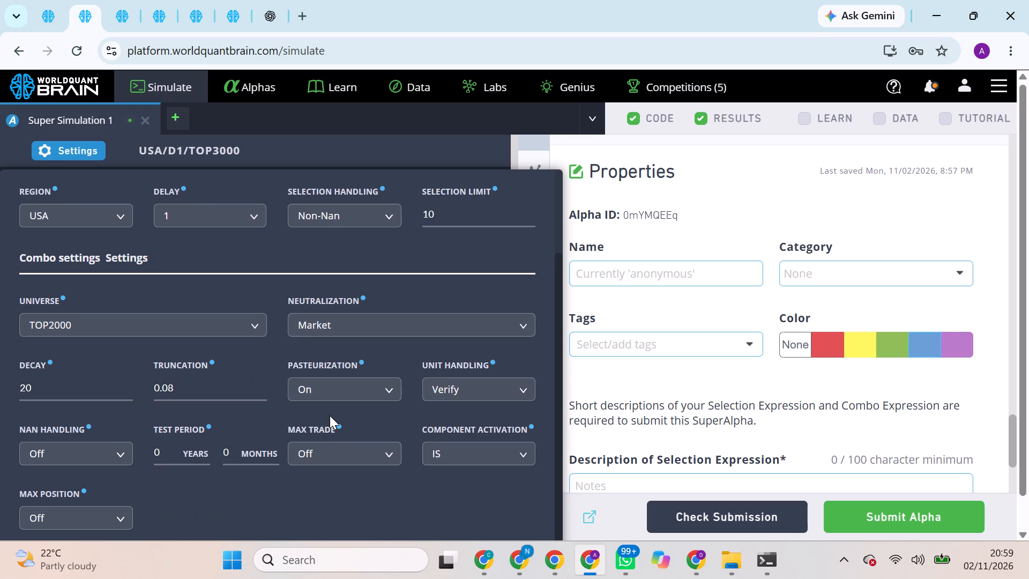
click(236, 386)
key(BackSpace)
key(4)
scroll(301, 456, down, 4)
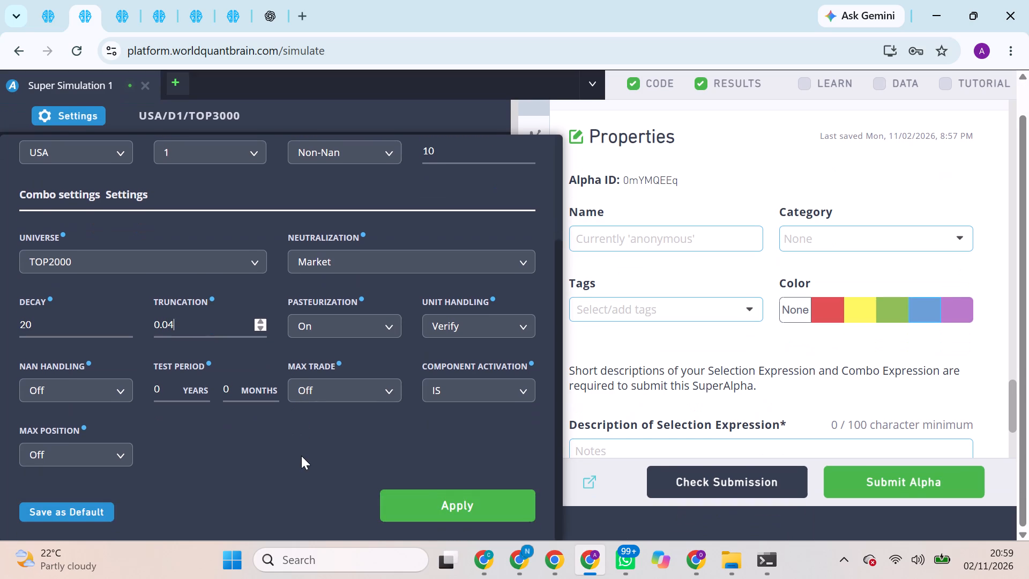
click(428, 507)
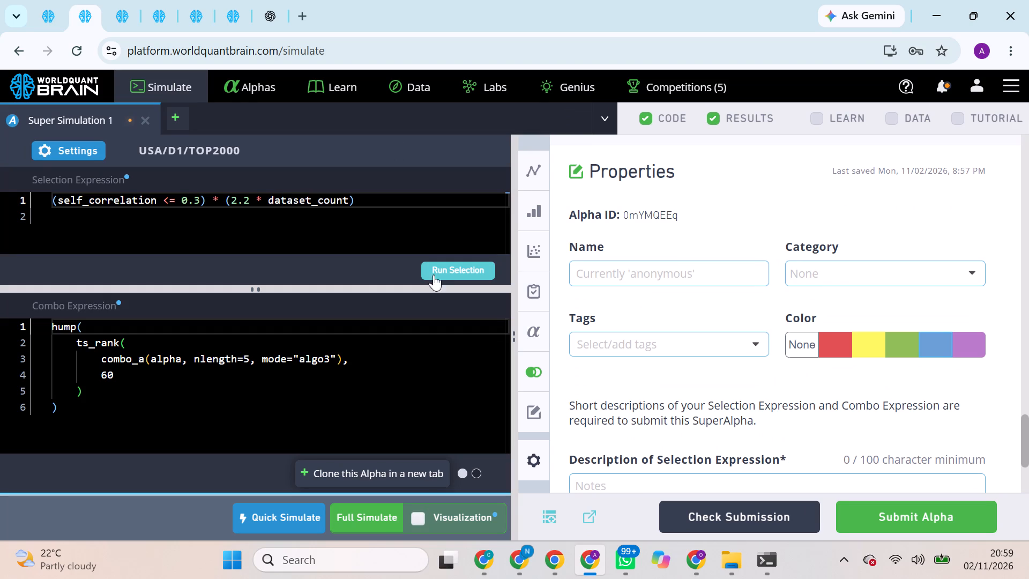
Rerun the selection and start a full simulation of the (self_correlation <= 0.3) * (2.2 * dataset_count) super alpha.
click(438, 265)
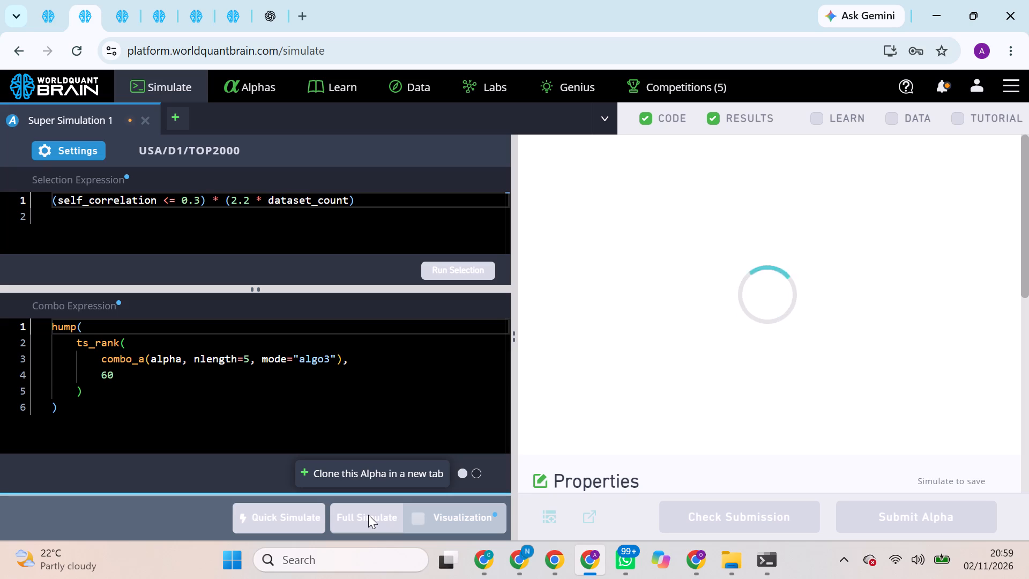
click(368, 515)
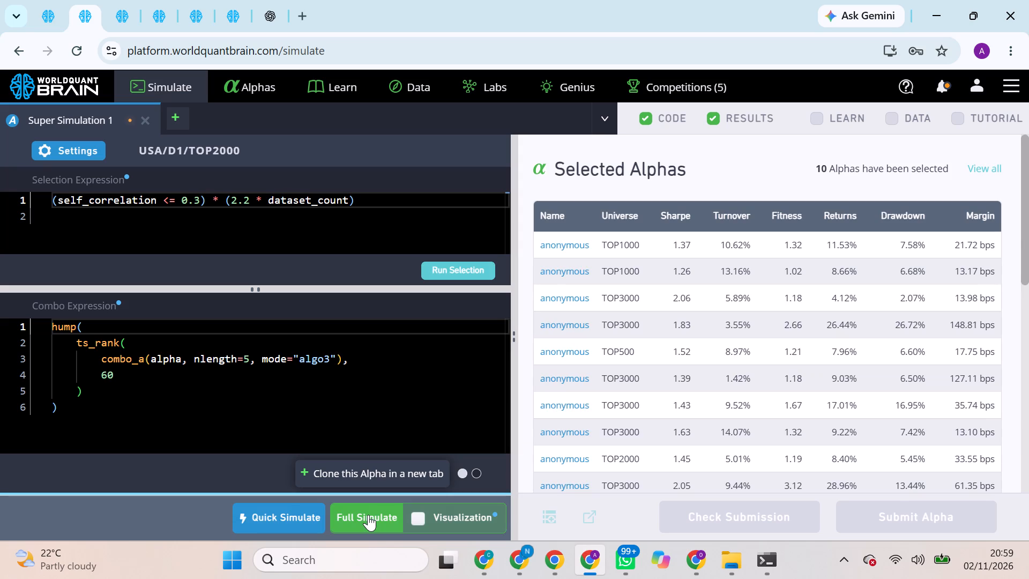
Examine the failed IS tests of the if_else(operator_count < 10, short_count, 0) super simulation.
click(59, 11)
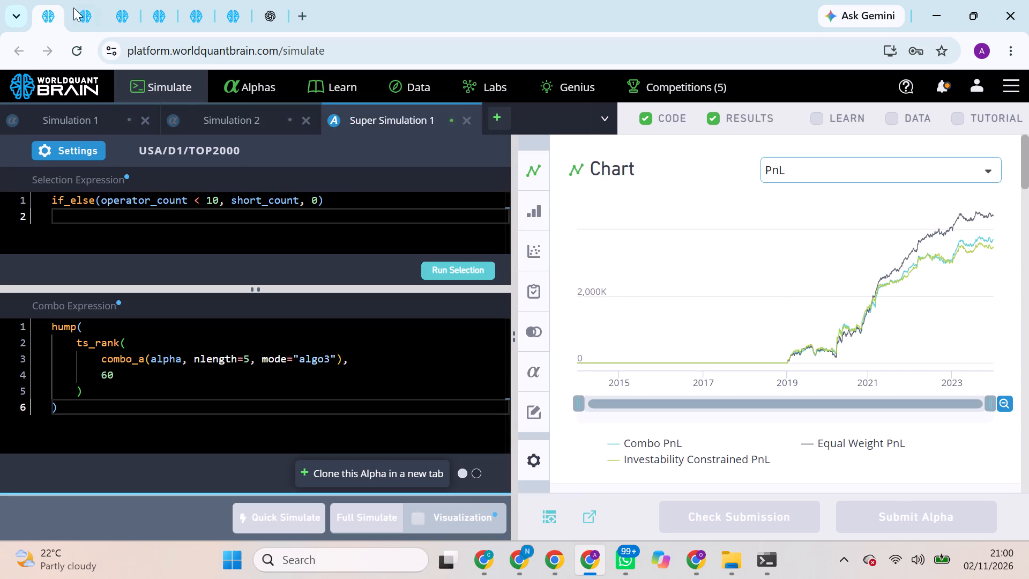
click(78, 7)
click(51, 2)
scroll(695, 334, down, 2)
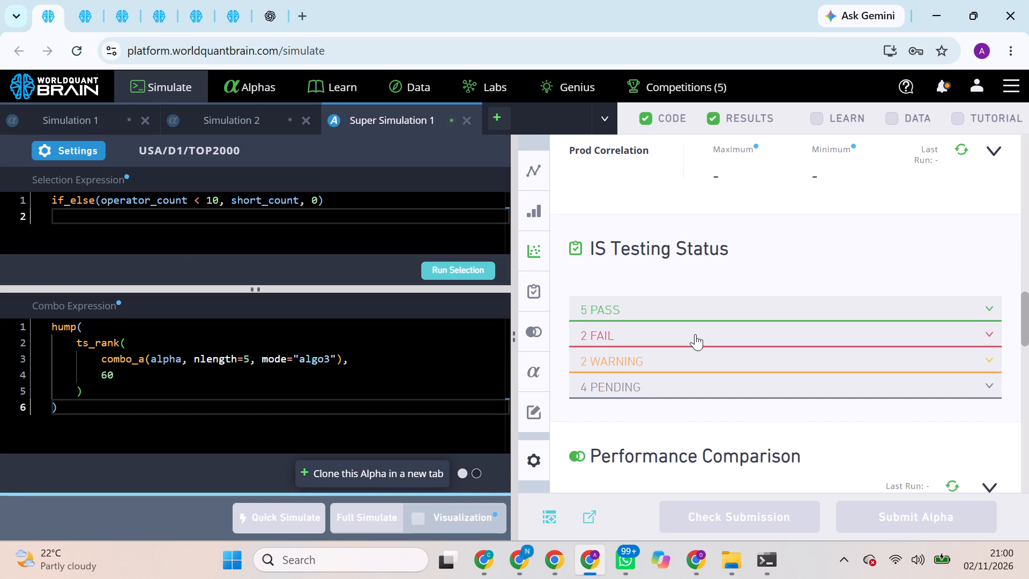
scroll(695, 334, down, 1)
click(695, 337)
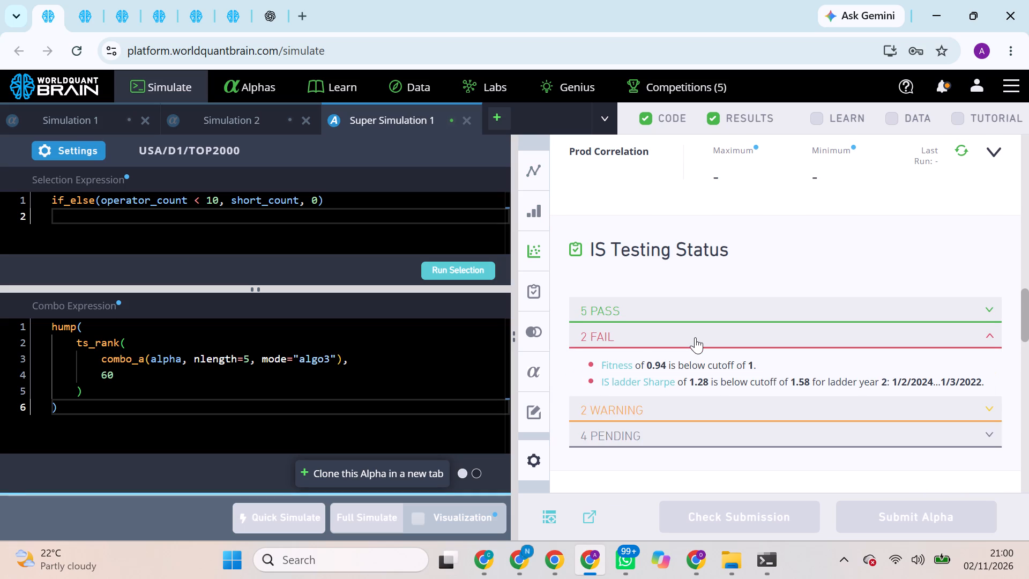
Set the combo decay of the if_else(operator_count < 10, short_count, 0) super simulation to 21 and apply the settings.
click(85, 156)
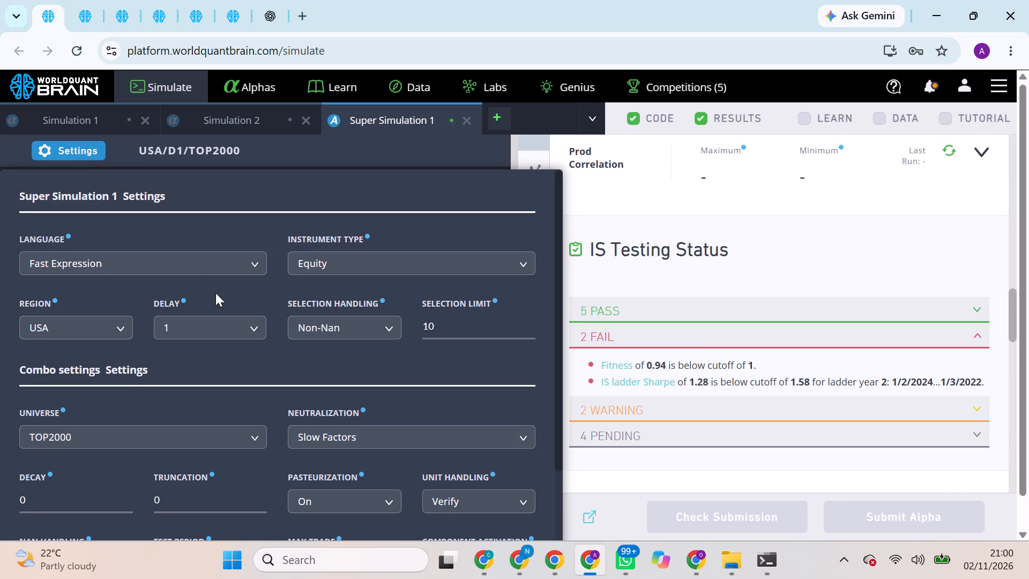
scroll(307, 417, down, 1)
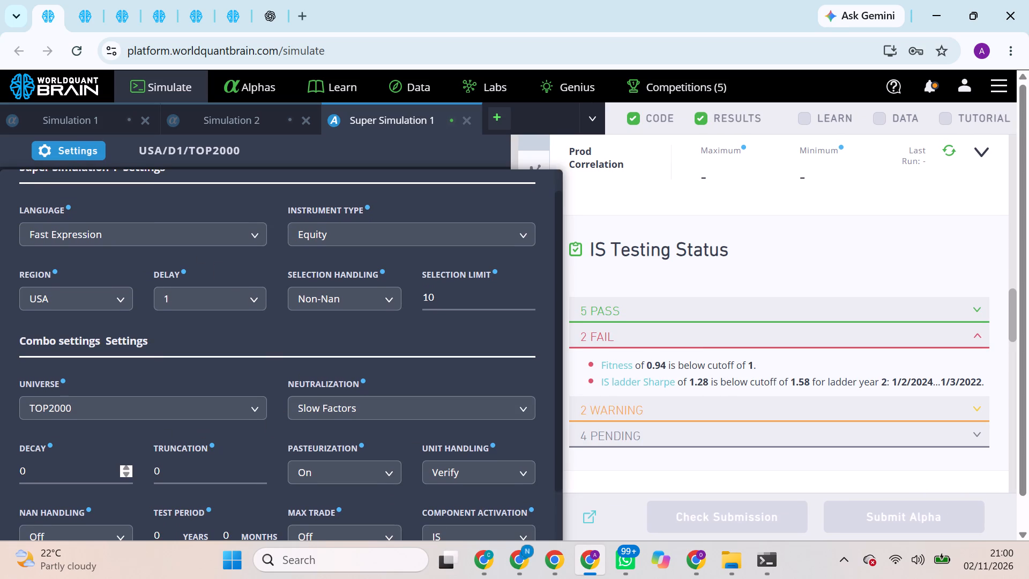
click(79, 480)
text(21)
key(BackSpace)
key(BackSpace)
key(BackSpace)
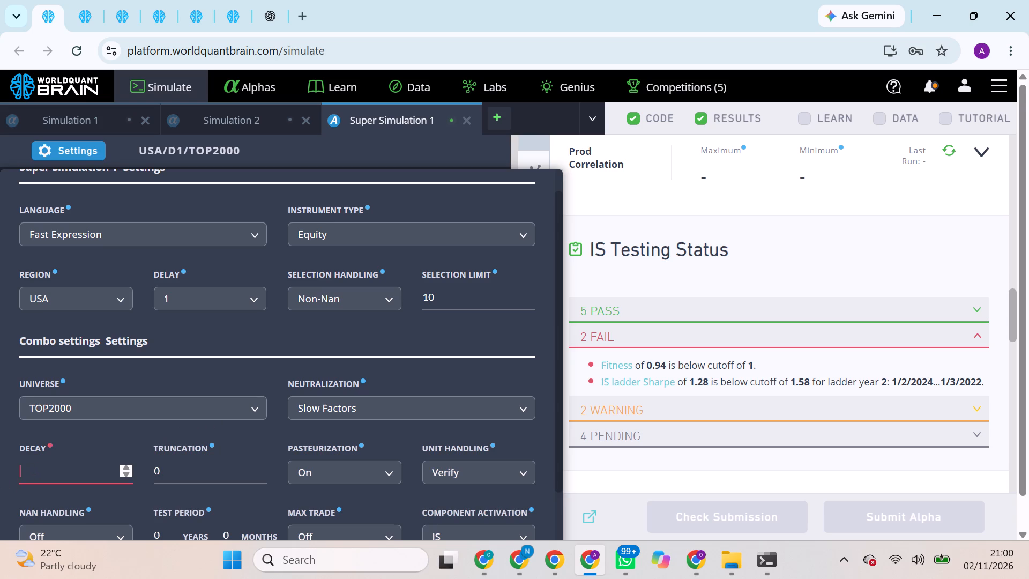
key(BackSpace)
text(21)
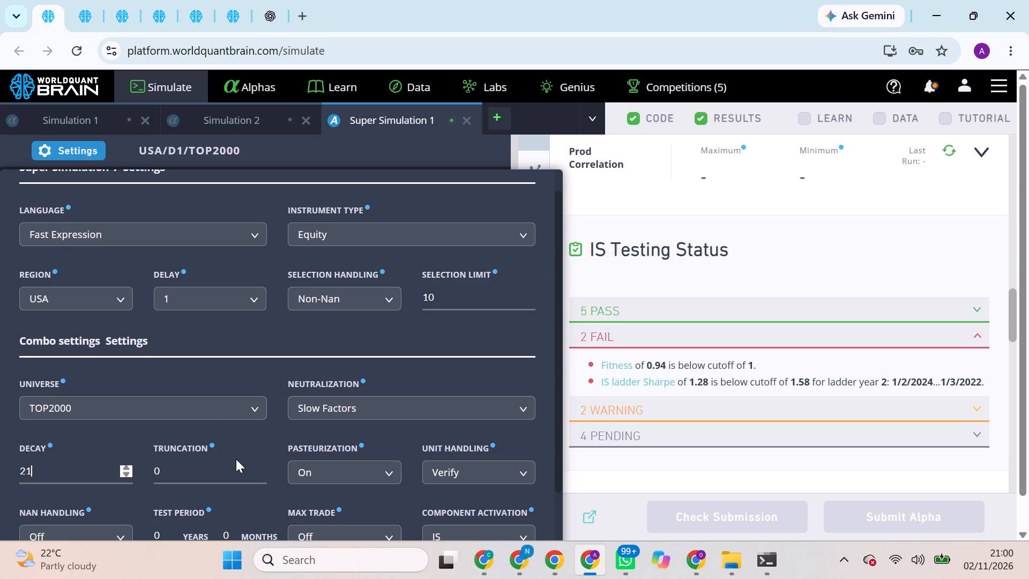
scroll(236, 459, down, 3)
scroll(305, 449, down, 1)
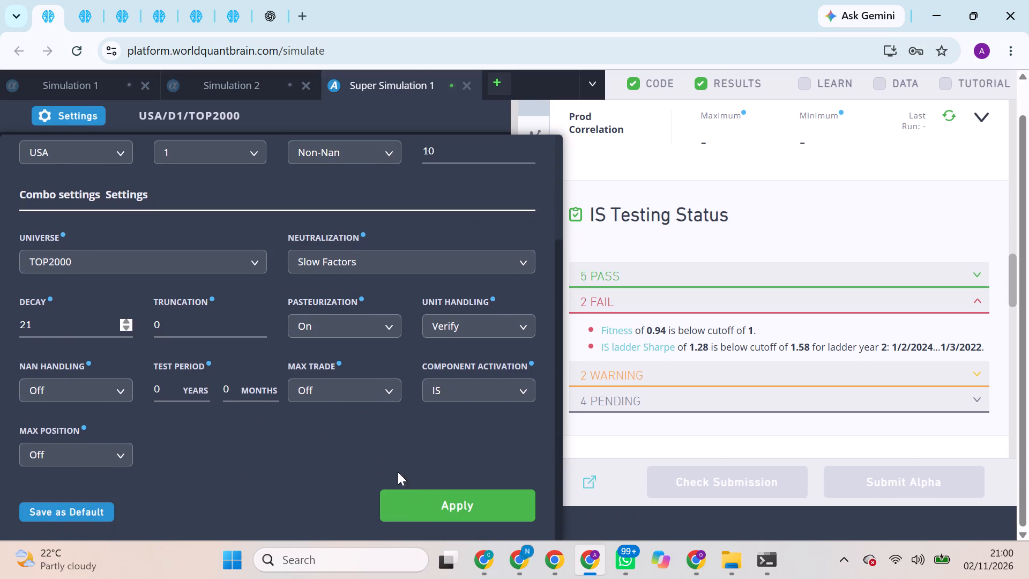
click(413, 500)
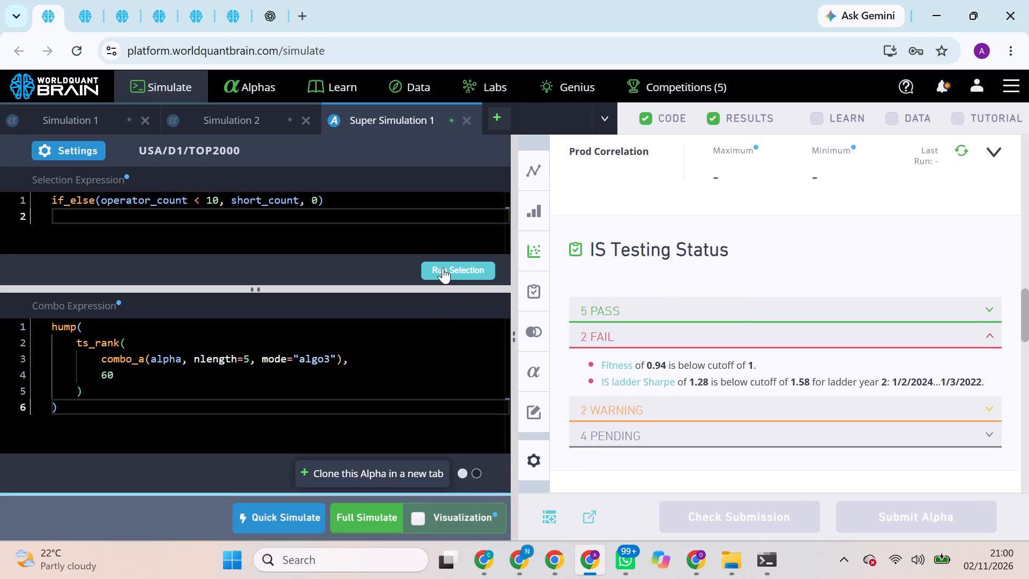
Rerun the selection and start a full simulation of the if_else super alpha.
double_click(443, 268)
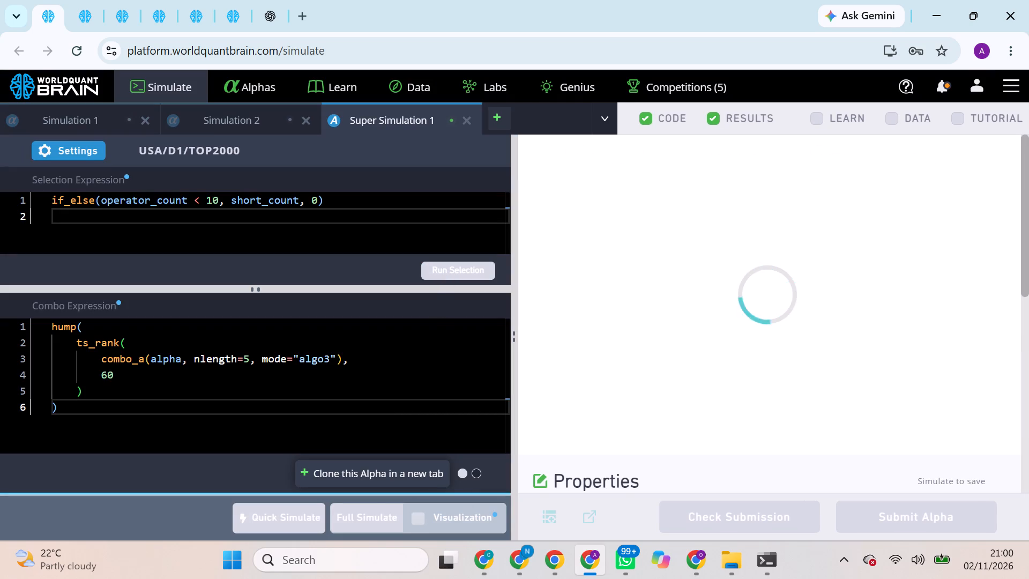
click(363, 509)
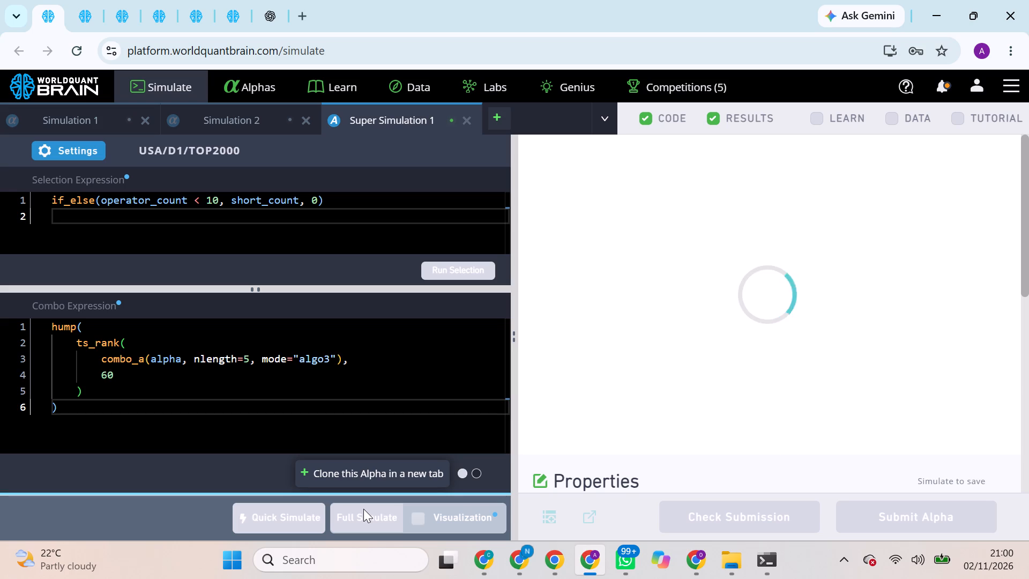
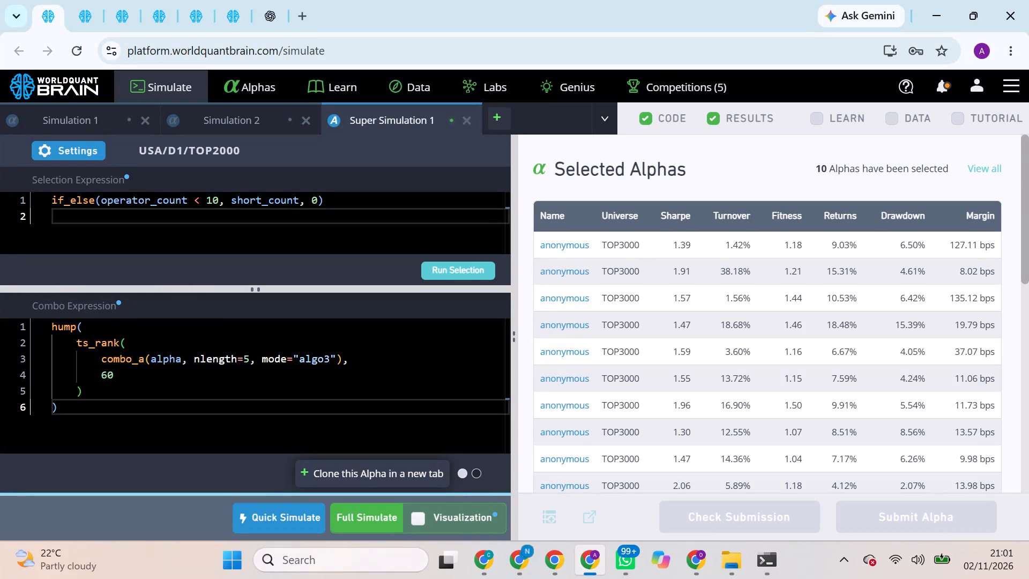
Review the settings of the if_else(operator_count < 10, short_count, 0) super simulation and start its full simulation.
scroll(234, 330, down, 3)
scroll(234, 330, up, 2)
click(82, 145)
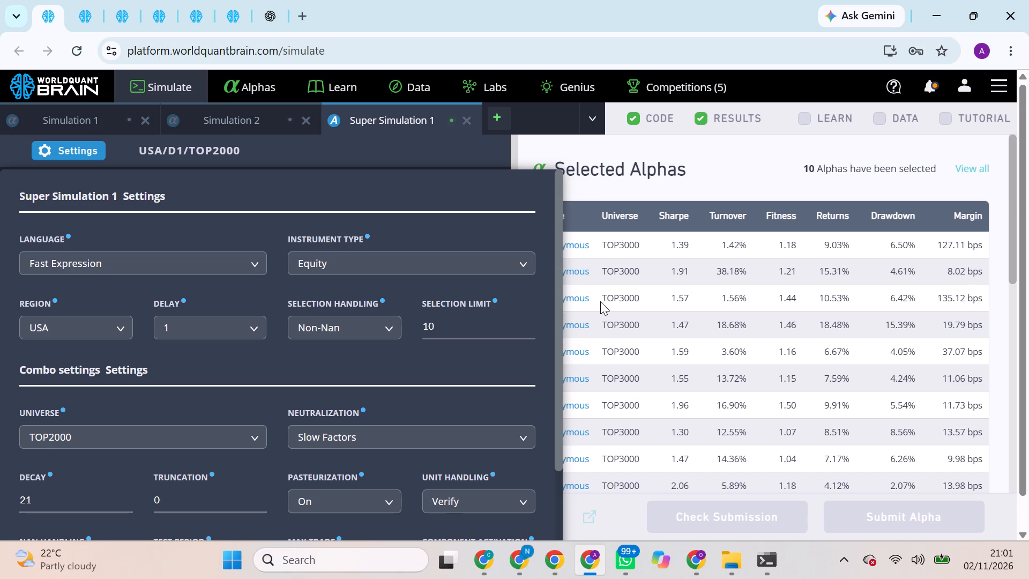
click(591, 189)
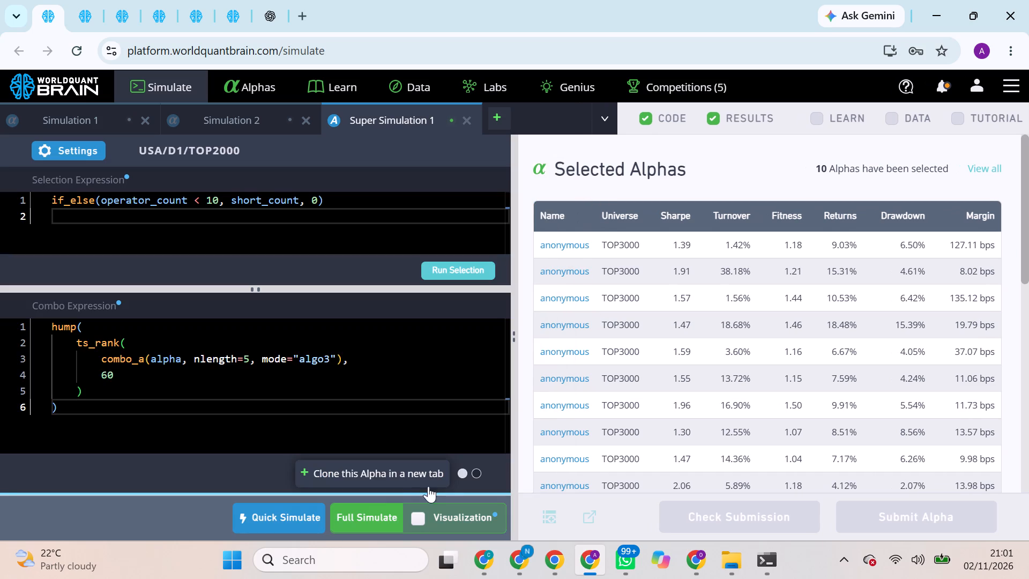
click(387, 511)
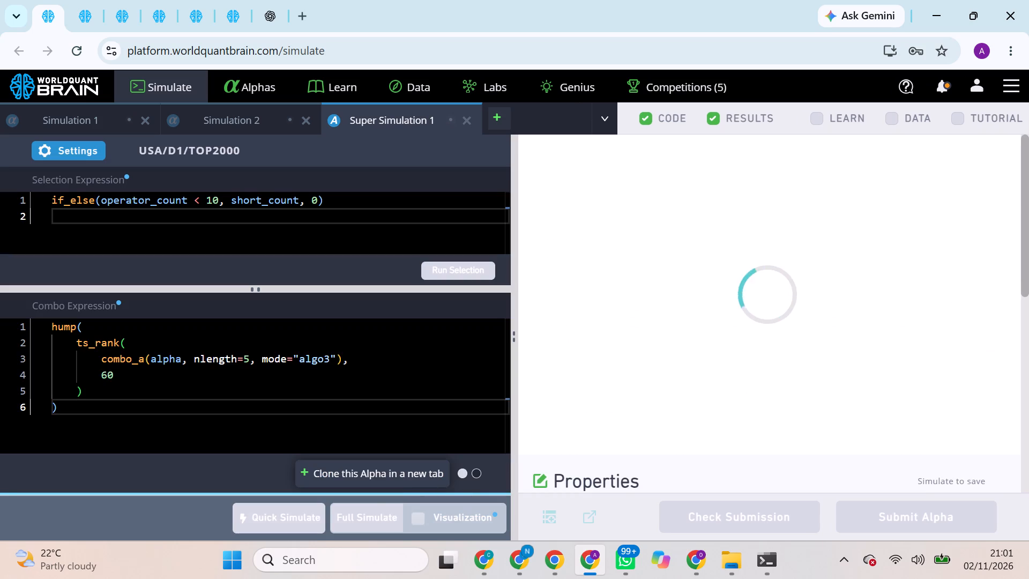
Open the list of submitted alphas in the browser tab holding the GLB/D1/MINVOL1M simulation.
click(82, 0)
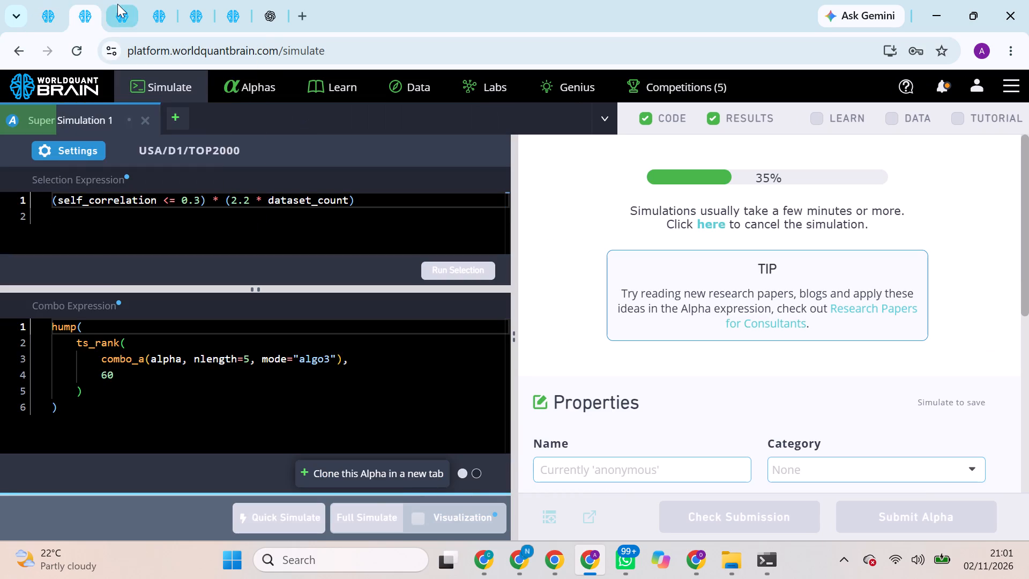
click(117, 4)
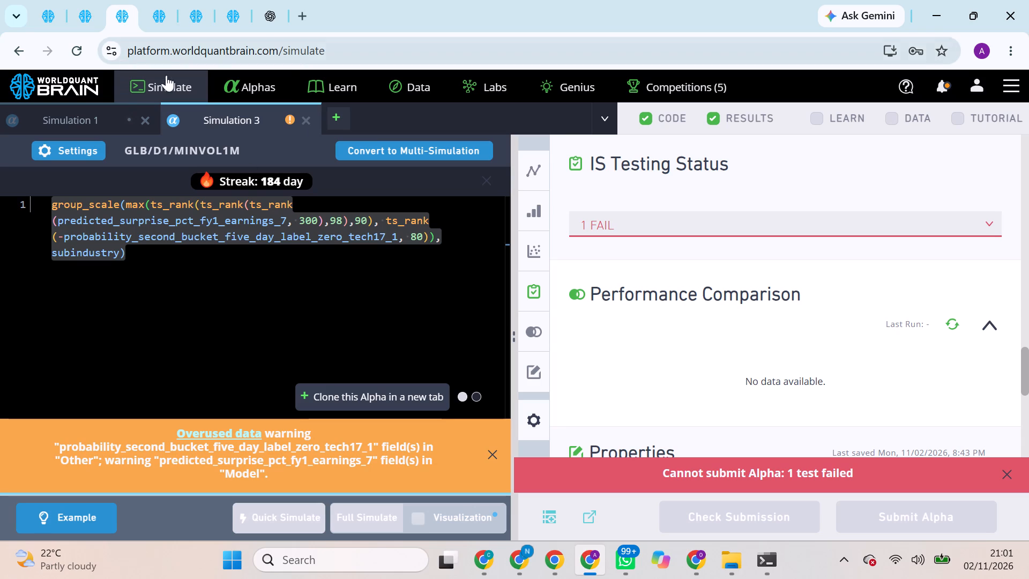
click(260, 79)
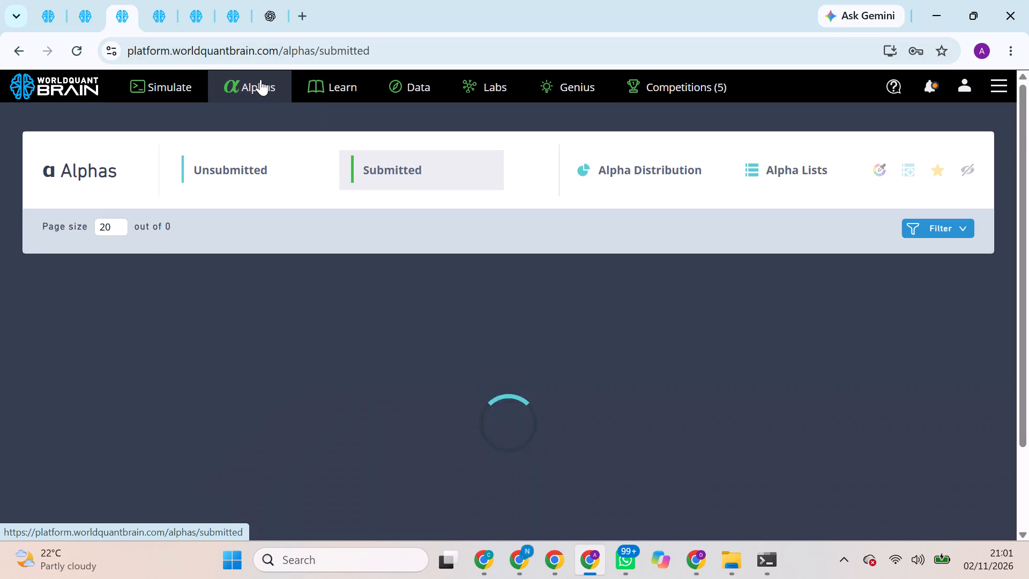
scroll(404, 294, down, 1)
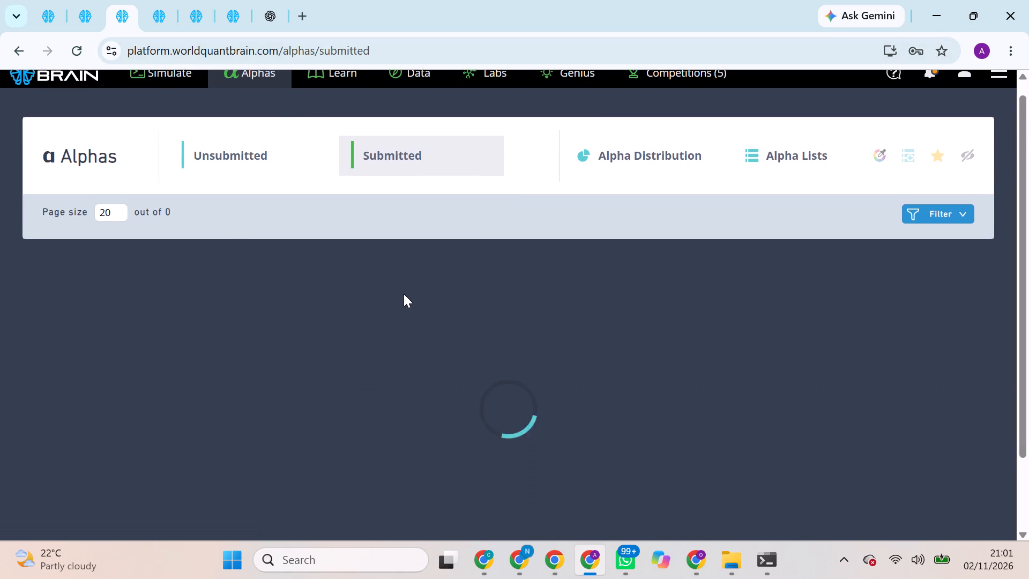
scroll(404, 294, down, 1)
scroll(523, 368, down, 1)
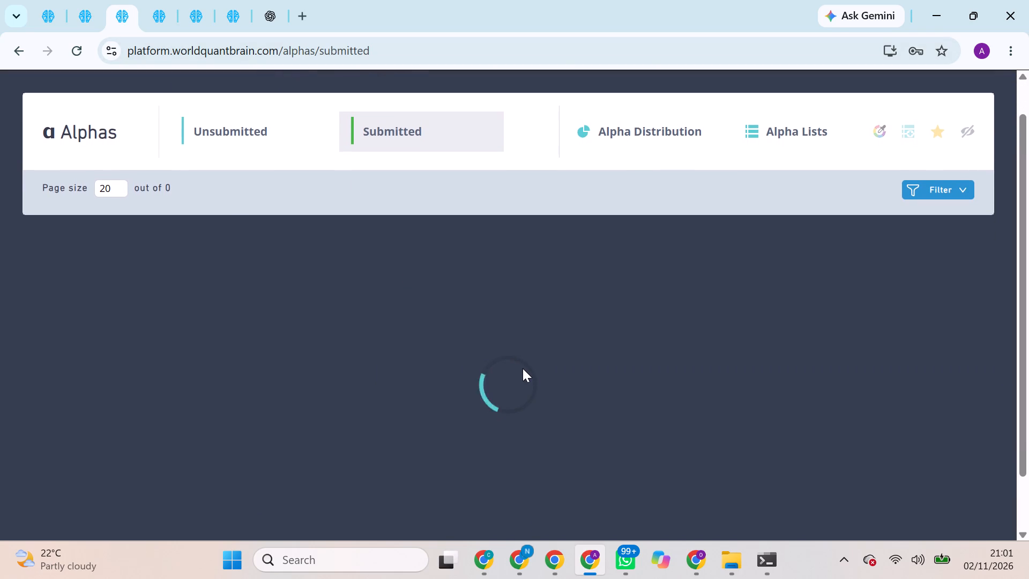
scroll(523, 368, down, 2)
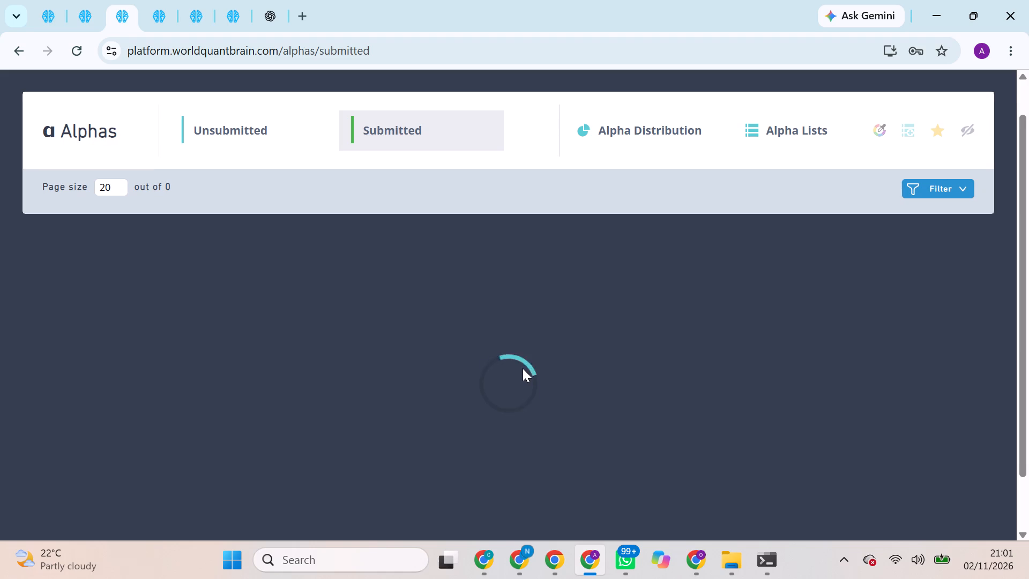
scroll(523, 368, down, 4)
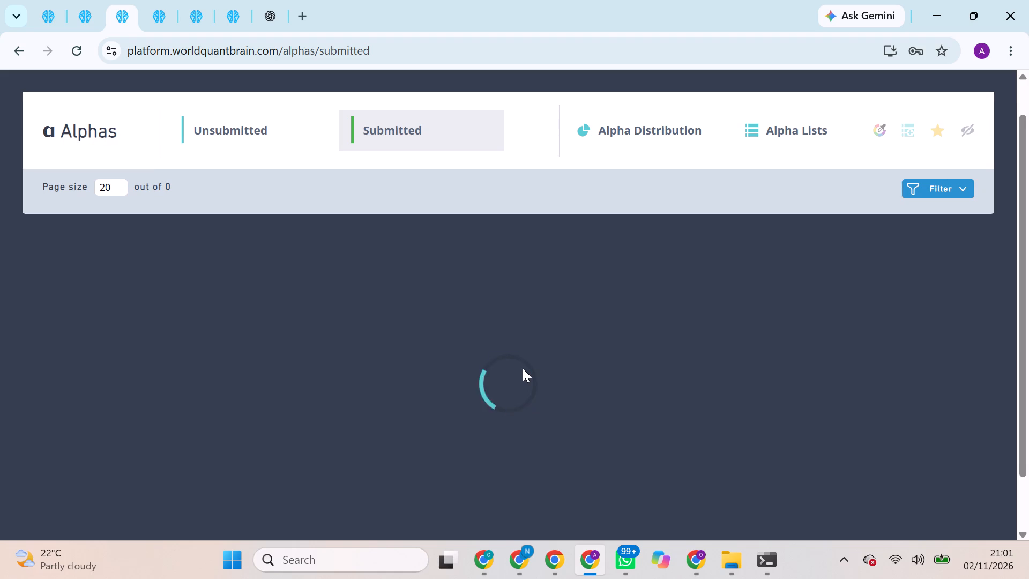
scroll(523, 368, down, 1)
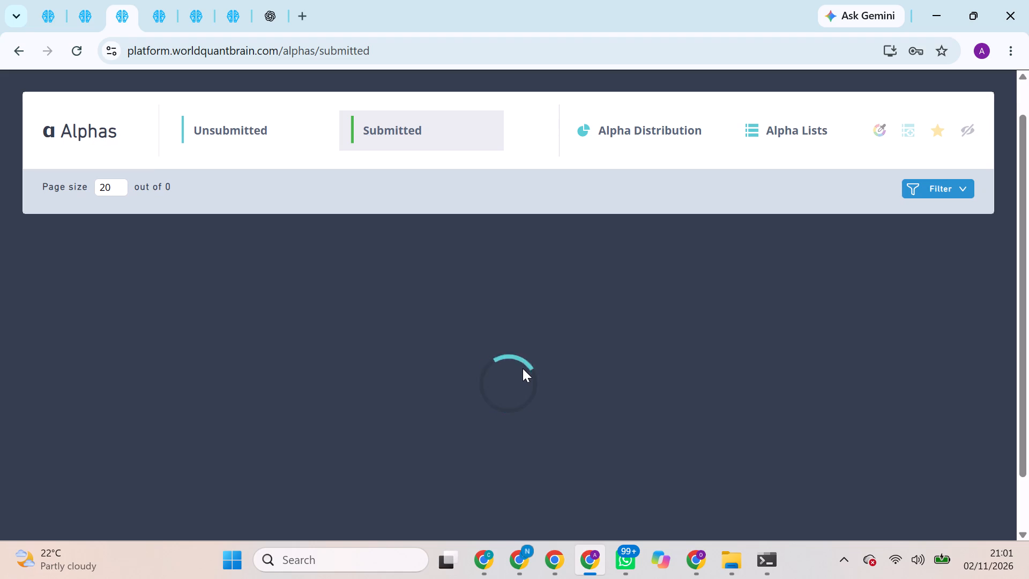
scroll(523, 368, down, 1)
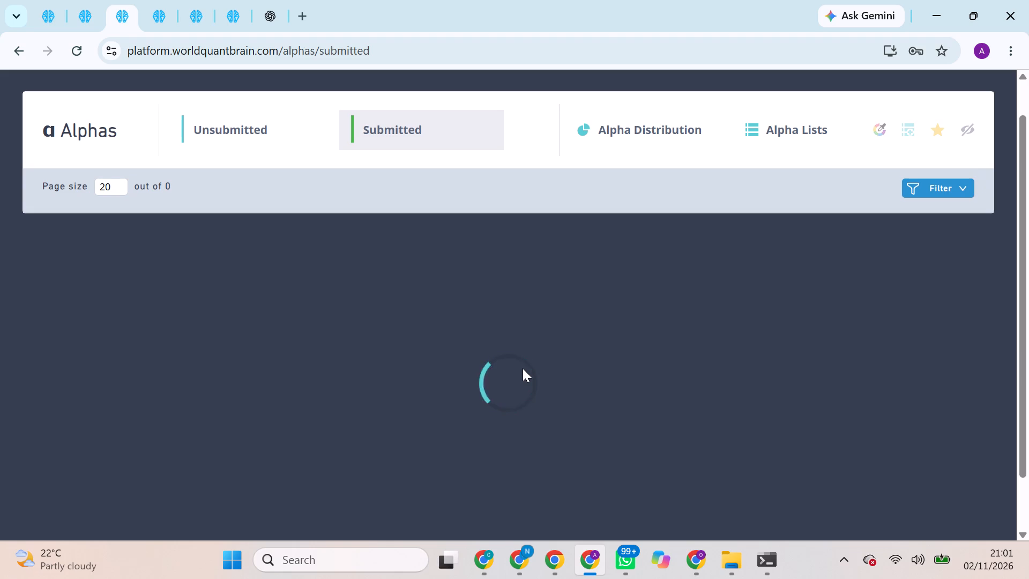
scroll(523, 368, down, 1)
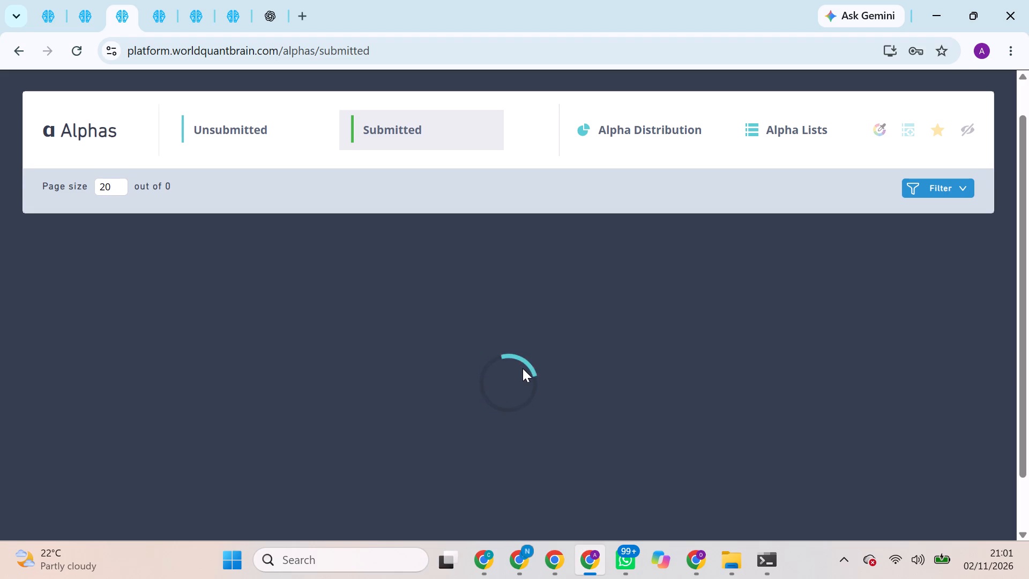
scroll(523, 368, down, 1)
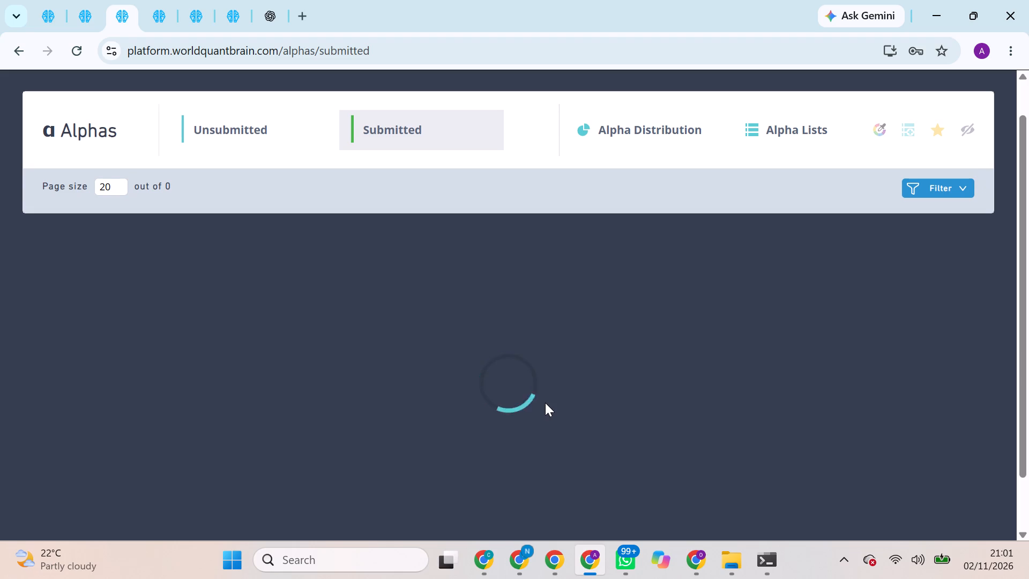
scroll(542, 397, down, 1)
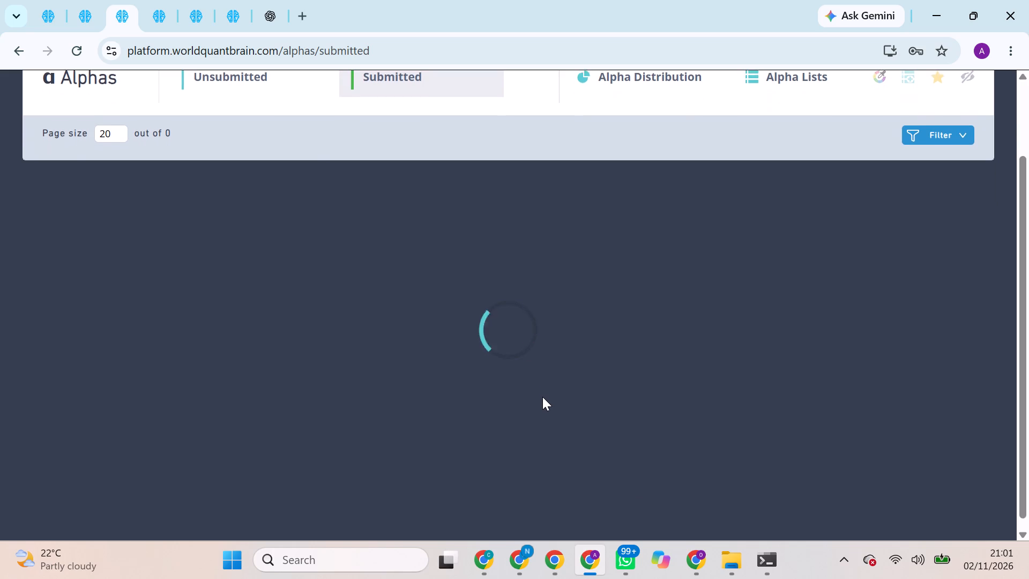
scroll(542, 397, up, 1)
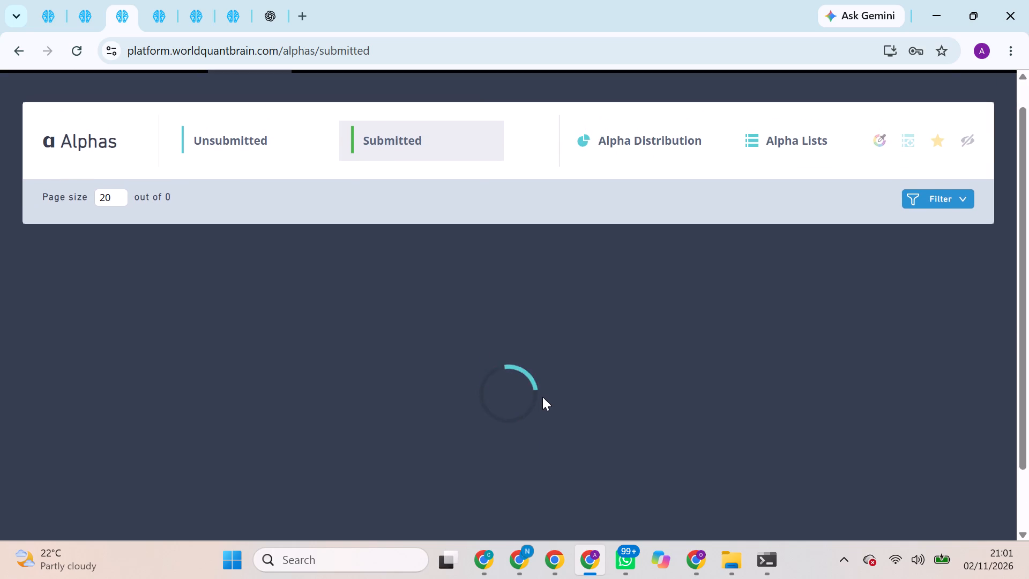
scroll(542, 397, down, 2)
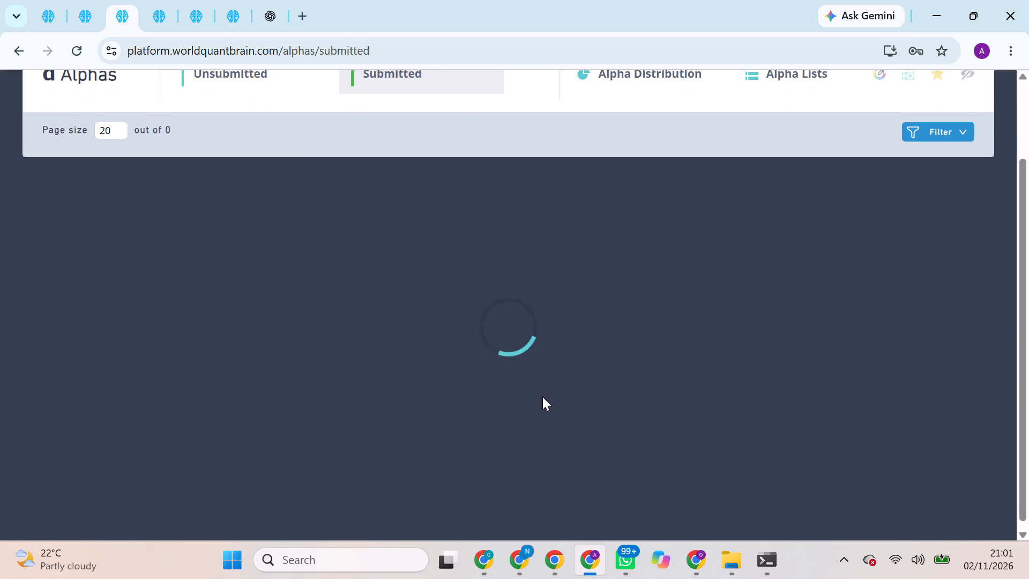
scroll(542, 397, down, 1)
Examine the types, submission dates and regions of the most recently submitted alphas.
scroll(542, 397, up, 1)
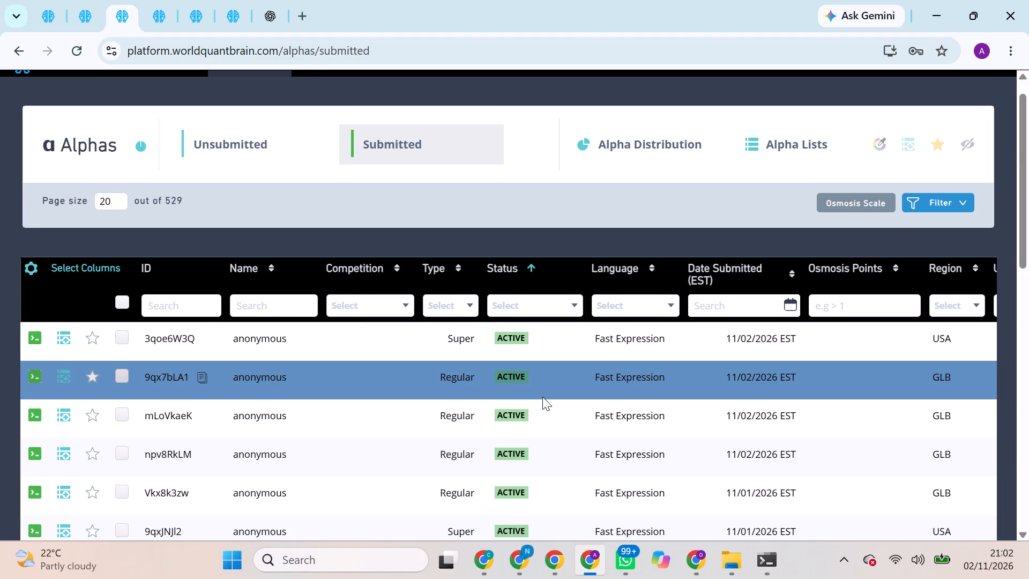
scroll(542, 397, down, 3)
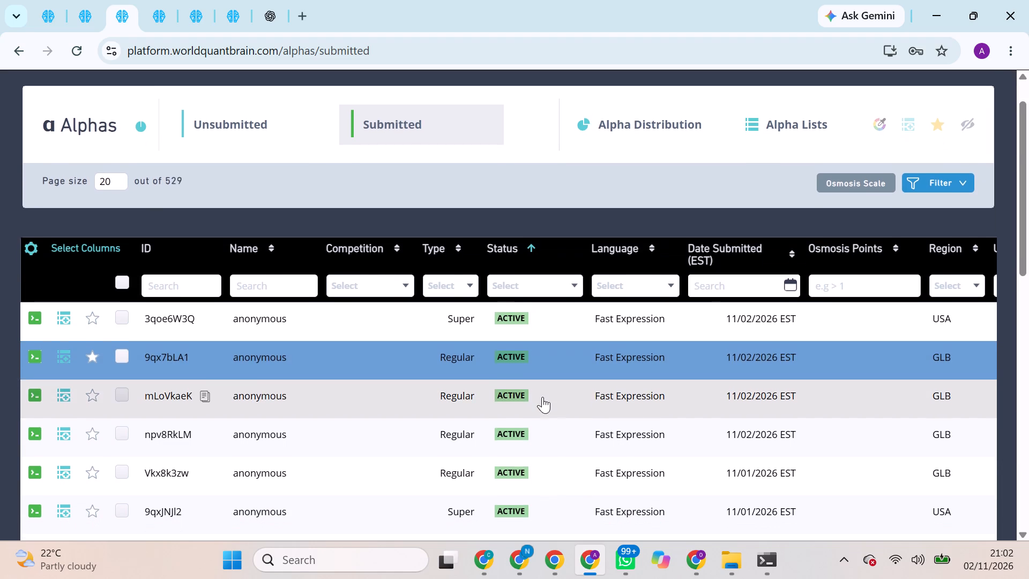
scroll(542, 397, down, 4)
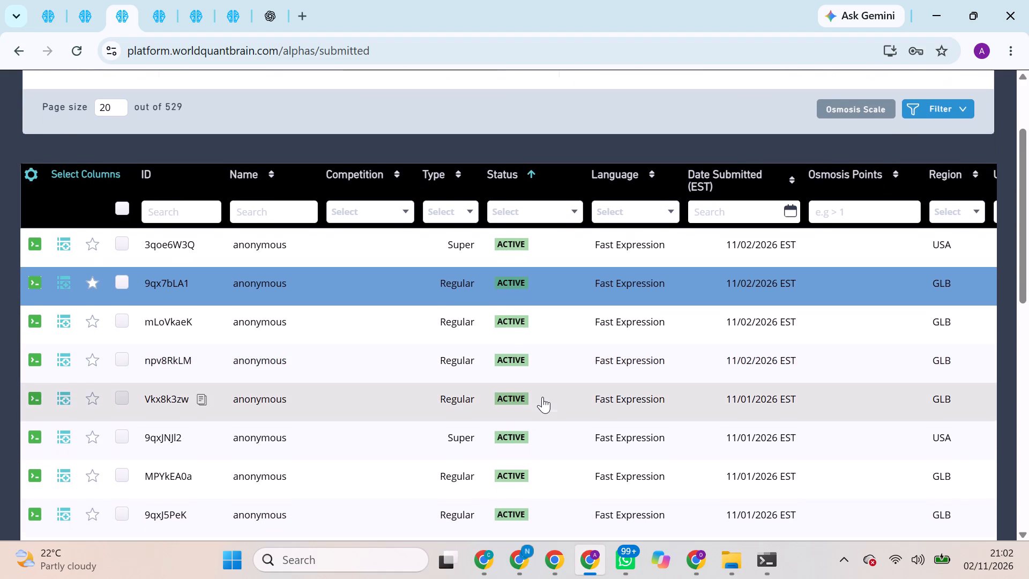
scroll(542, 397, down, 1)
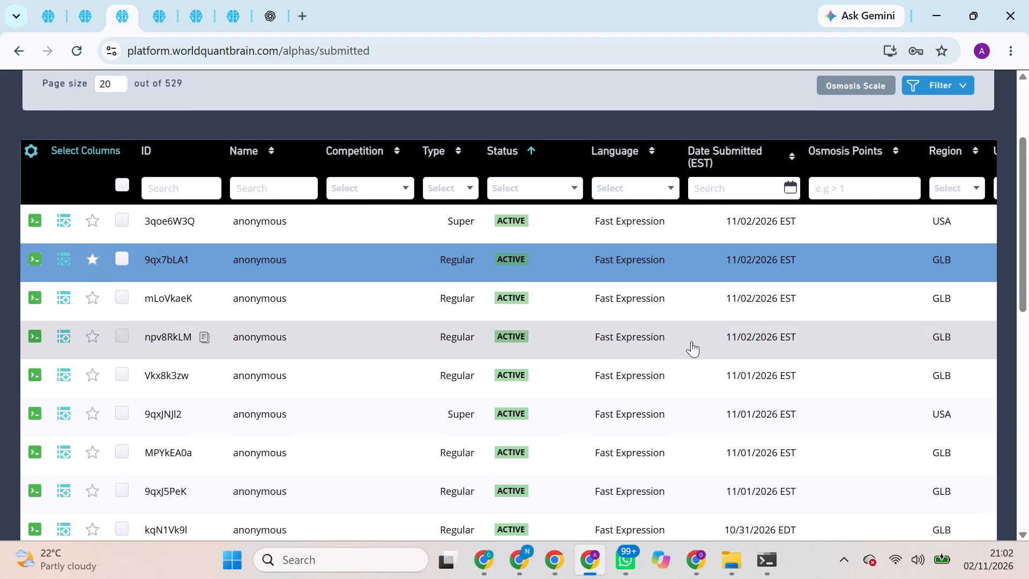
scroll(691, 342, down, 1)
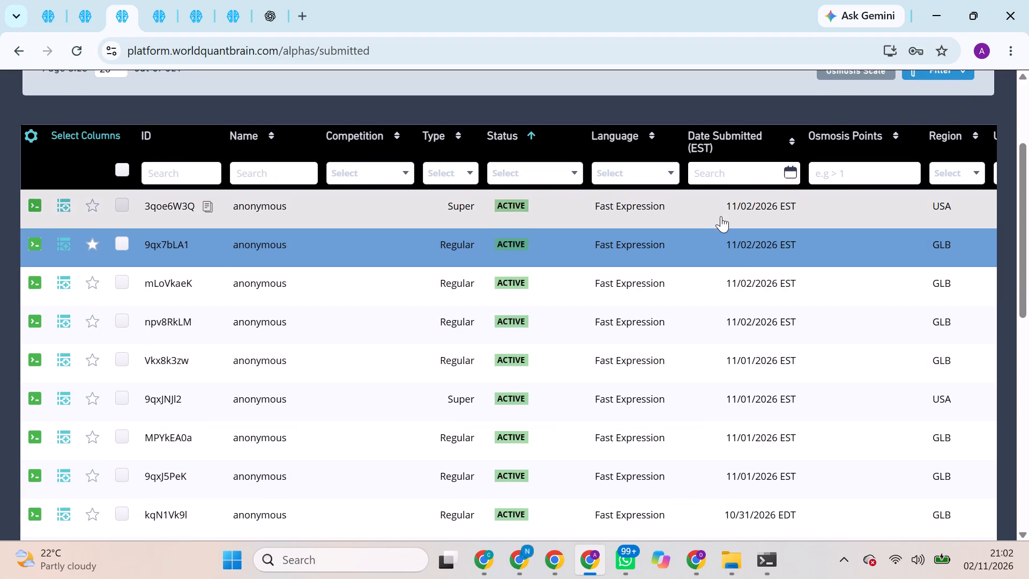
Clear the combo decay value in the settings of the (self_correlation <= 0.3) * (2.2 * dataset_count) super simulation.
click(42, 0)
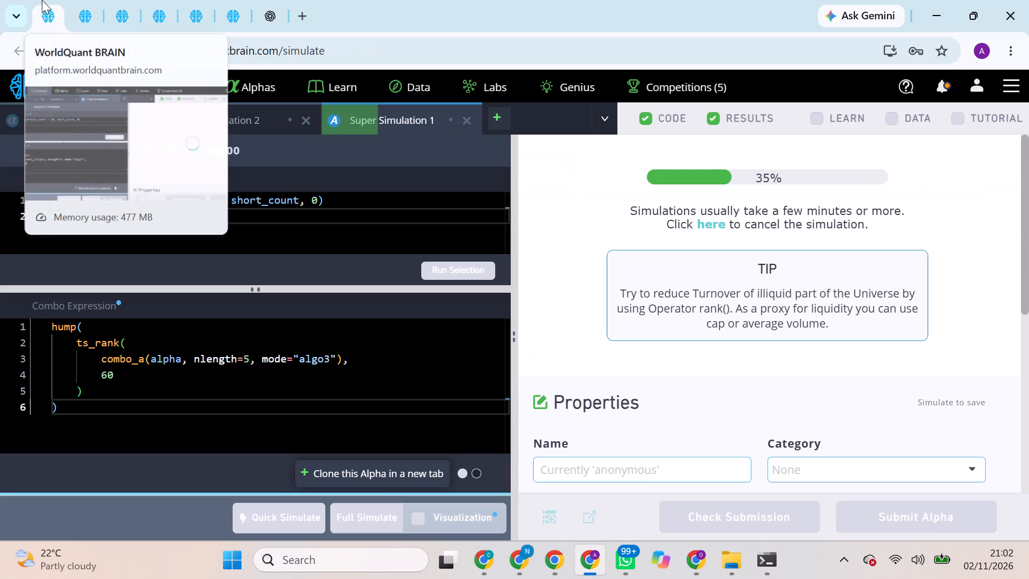
click(73, 0)
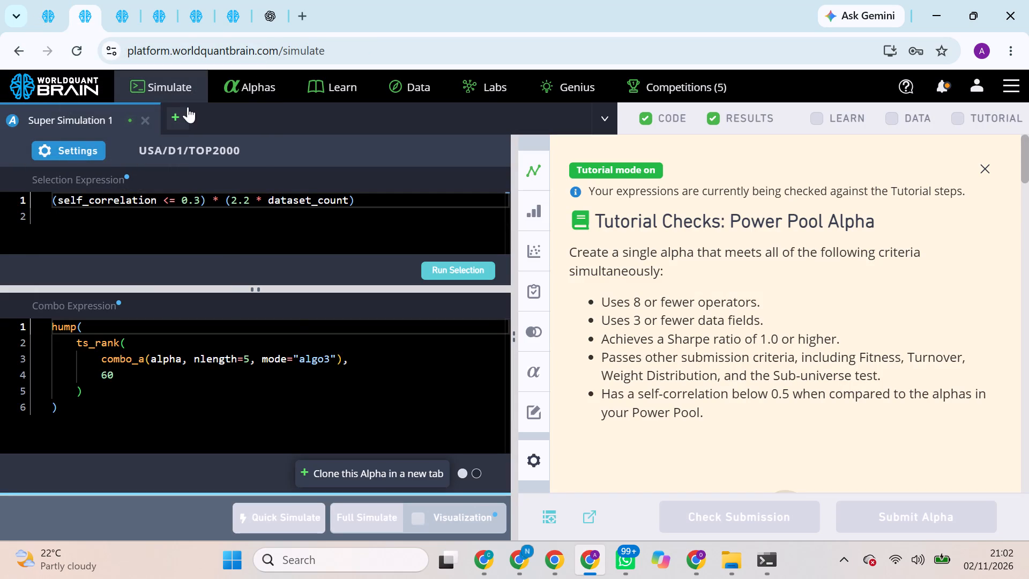
click(71, 152)
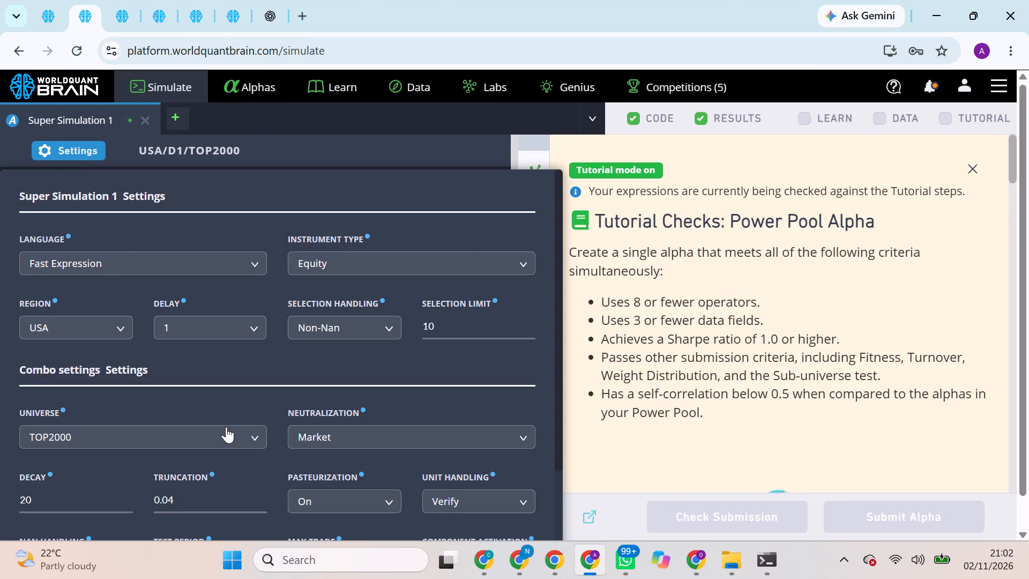
scroll(226, 427, down, 2)
click(79, 504)
click(61, 494)
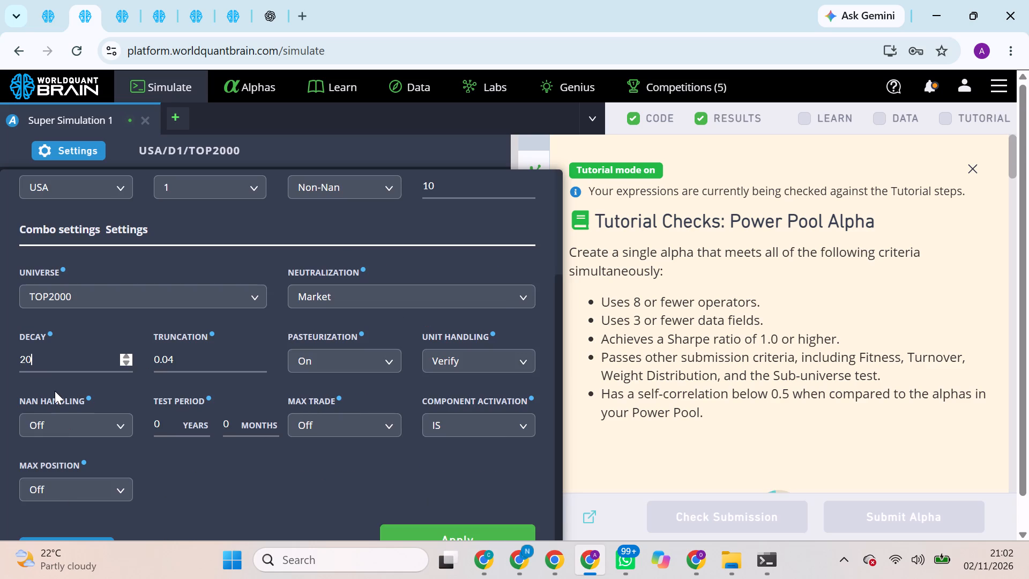
key(BackSpace)
key(BackSpace)
key(BackSpace)
key(BackSpace)
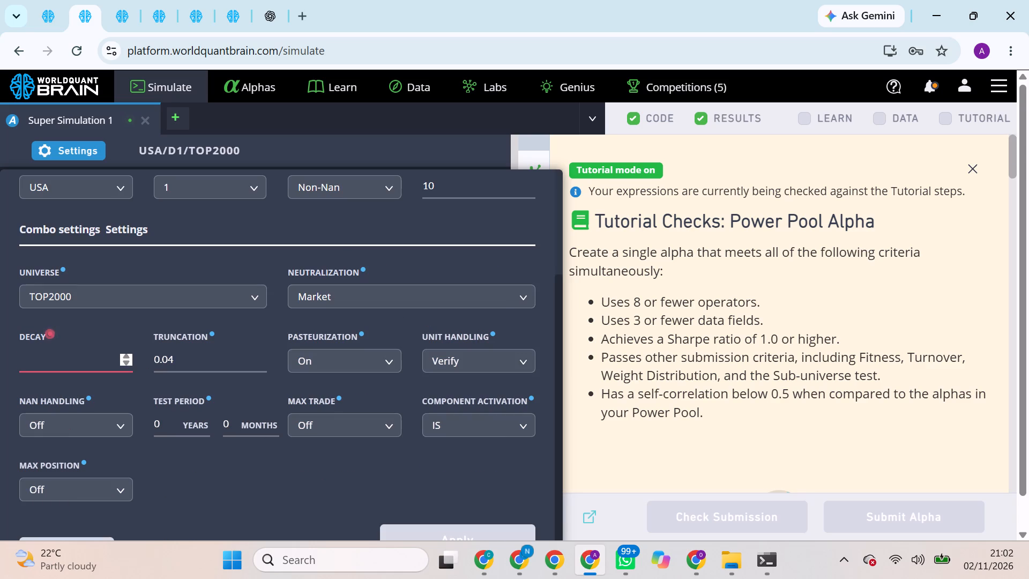
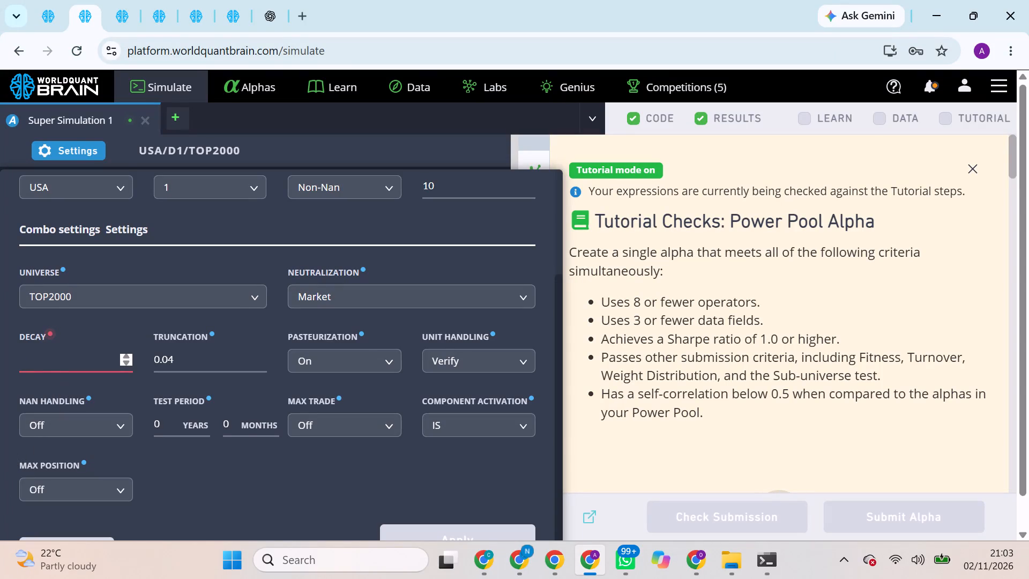
Open the empty decay value in the super simulation's combo settings for editing.
click(48, 368)
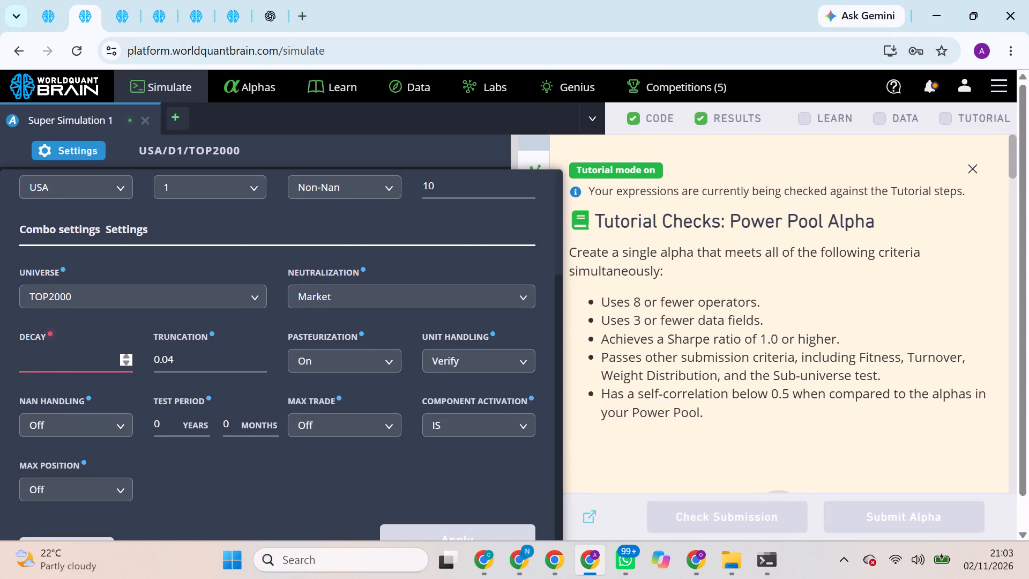